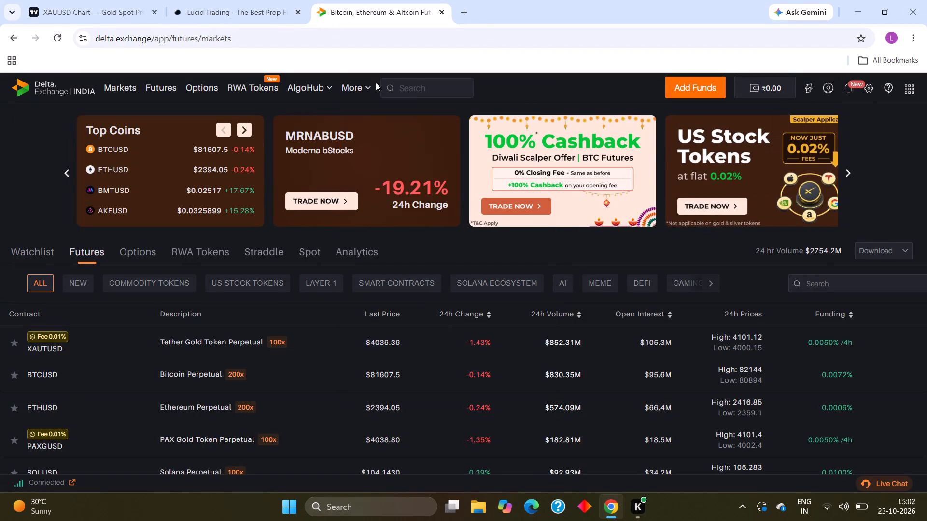
Open Delta Exchange's demo trading site and its BTCUSD Bitcoin Perpetual contract.
{"action": "left_click", "coordinate": [357, 89]}
{"action": "left_click", "coordinate": [404, 231]}
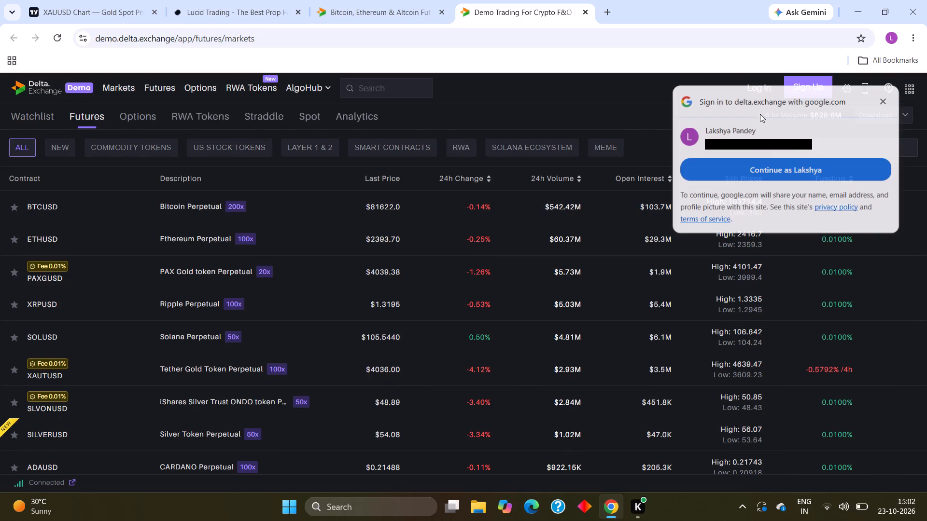
{"action": "left_click", "coordinate": [545, 218]}
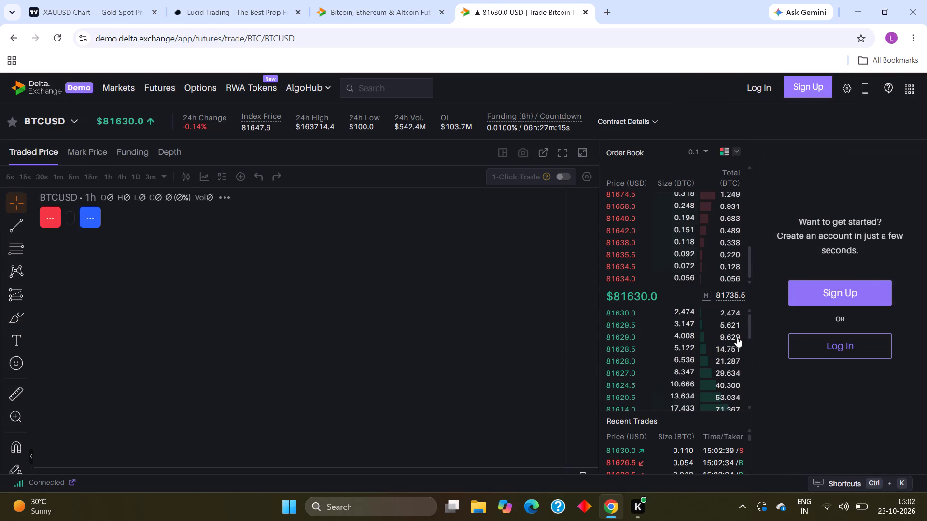
Show the demo BTCUSD trading chart in full screen.
{"action": "scroll", "coordinate": [388, 324], "scroll_direction": "down", "scroll_amount": 6}
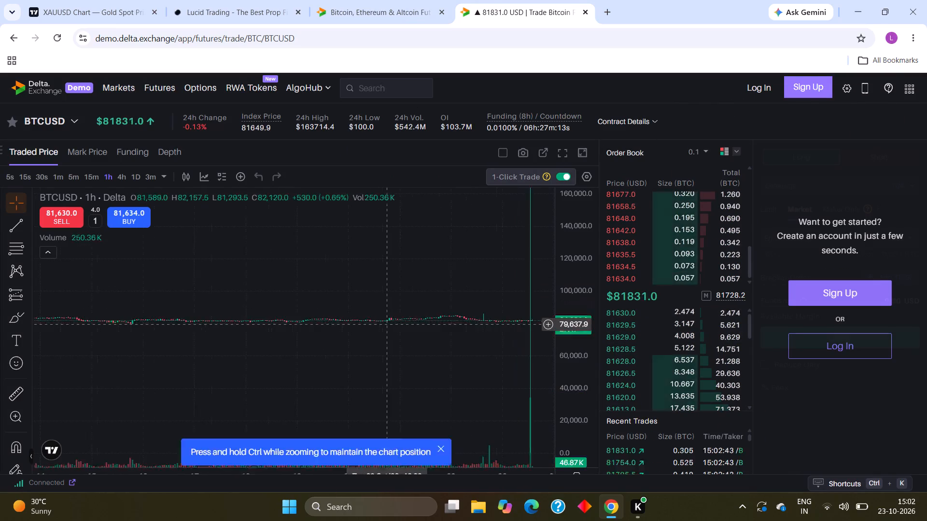
{"action": "scroll", "coordinate": [388, 311], "scroll_direction": "down", "scroll_amount": 4}
{"action": "scroll", "coordinate": [388, 309], "scroll_direction": "up", "scroll_amount": 1}
{"action": "left_click", "coordinate": [564, 151]}
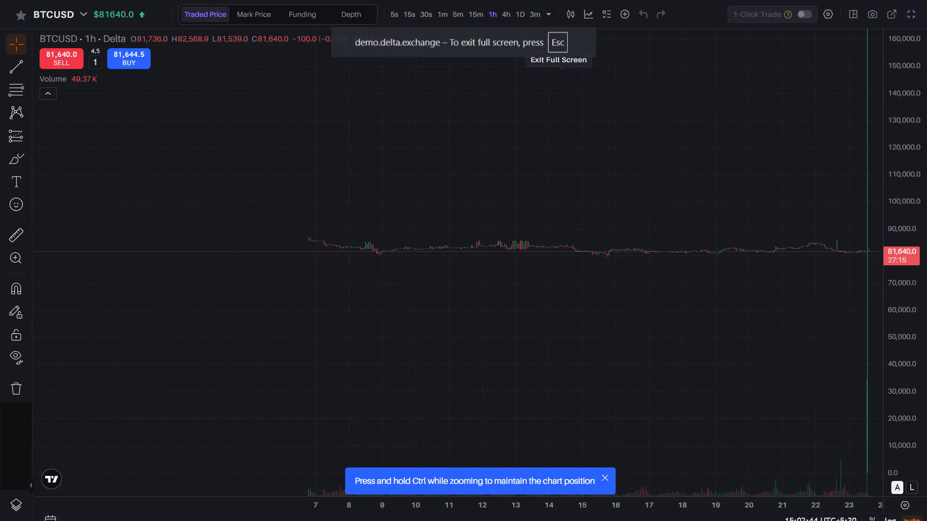
Examine the BTCUSD price history on the 1-hour chart, from recent candles back over several months.
{"action": "scroll", "coordinate": [403, 288], "scroll_direction": "up", "scroll_amount": 17}
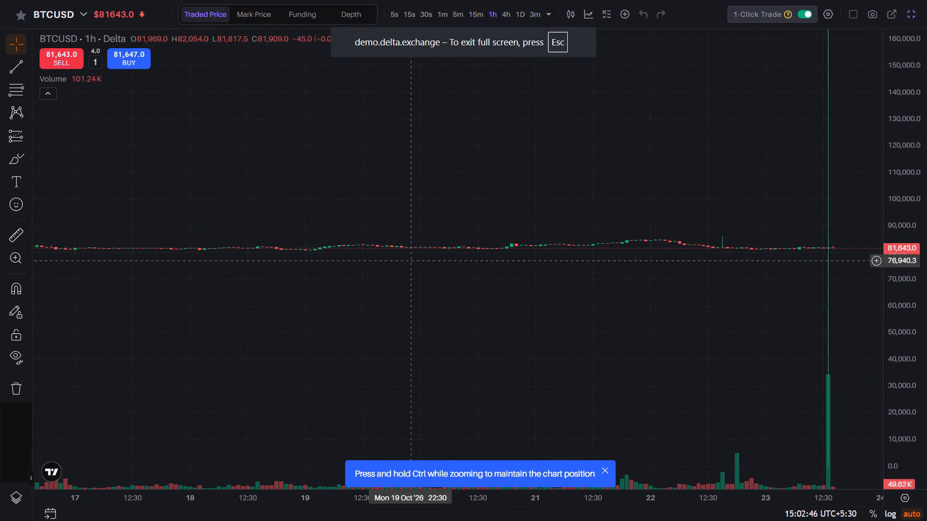
{"action": "scroll", "coordinate": [409, 261], "scroll_direction": "up", "scroll_amount": 15}
{"action": "scroll", "coordinate": [409, 250], "scroll_direction": "up", "scroll_amount": 6}
{"action": "scroll", "coordinate": [408, 250], "scroll_direction": "down", "scroll_amount": 6}
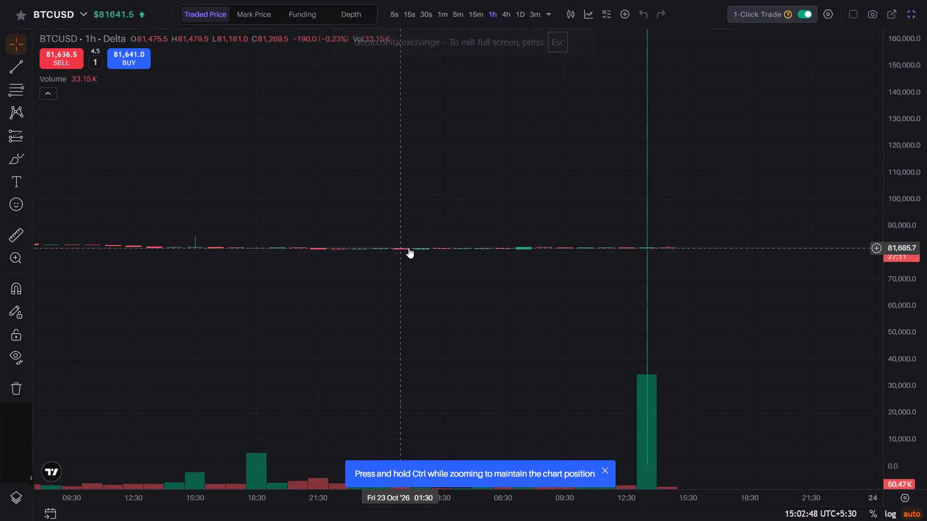
{"action": "scroll", "coordinate": [408, 247], "scroll_direction": "down", "scroll_amount": 20}
{"action": "scroll", "coordinate": [408, 247], "scroll_direction": "down", "scroll_amount": 15}
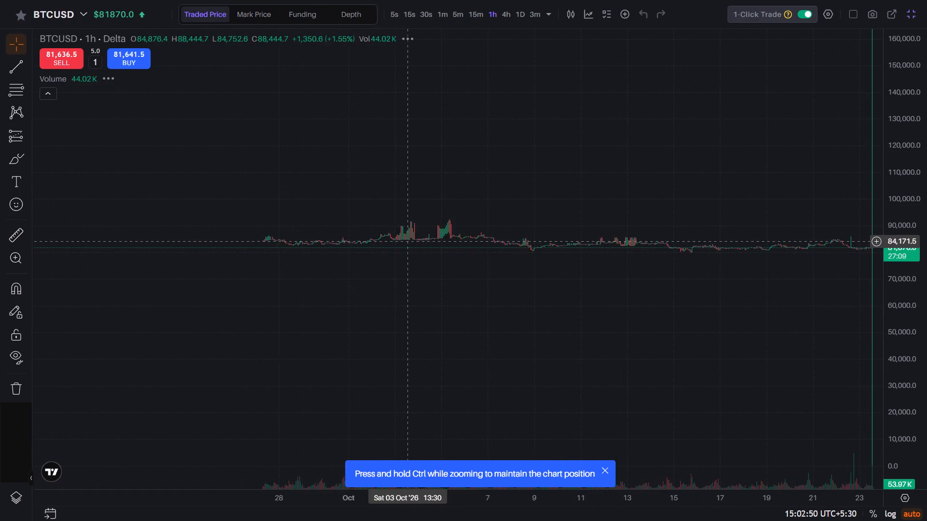
{"action": "scroll", "coordinate": [408, 241], "scroll_direction": "down", "scroll_amount": 20}
{"action": "scroll", "coordinate": [408, 241], "scroll_direction": "down", "scroll_amount": 3}
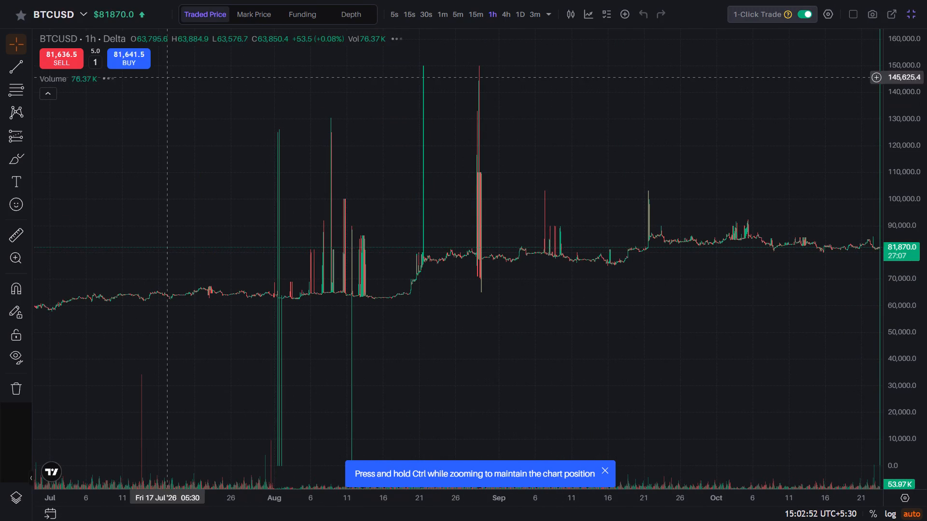
Switch the BTCUSD chart to the 15m interval and dismiss the hint about detailed chart values.
{"action": "left_click", "coordinate": [476, 17]}
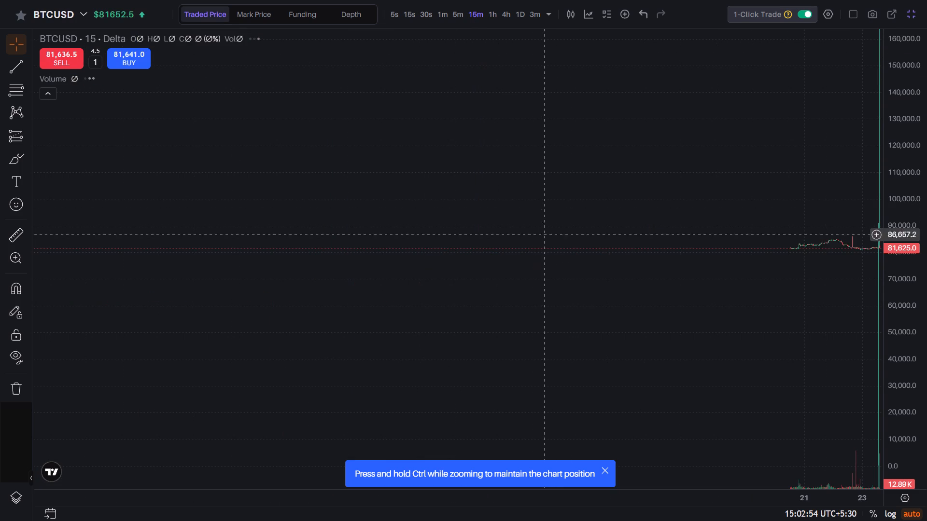
{"action": "left_click_drag", "start_coordinate": [543, 294], "coordinate": [145, 280]}
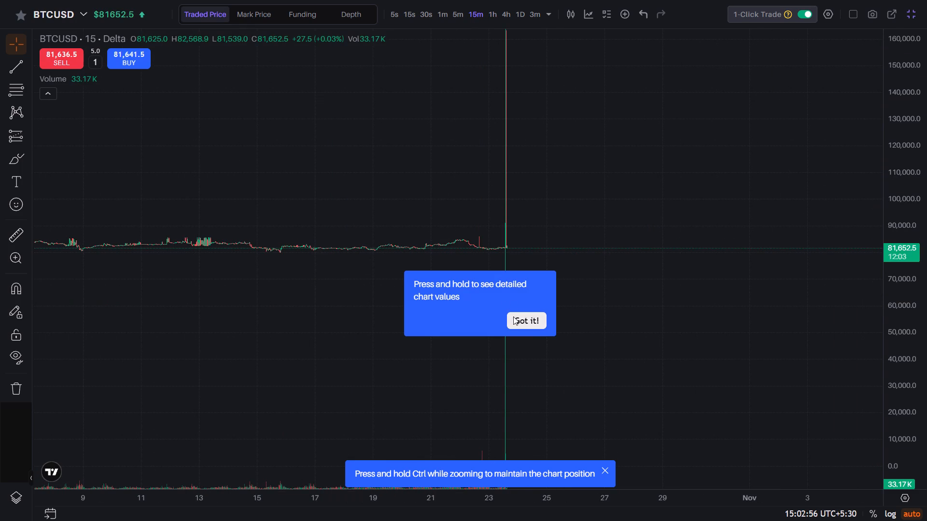
{"action": "left_click", "coordinate": [514, 317]}
Examine the recent 15-minute BTCUSD candles around 21 to 23 October with the price scale stretched.
{"action": "left_click", "coordinate": [501, 247]}
{"action": "left_click", "coordinate": [501, 249]}
{"action": "double_click", "coordinate": [501, 249]}
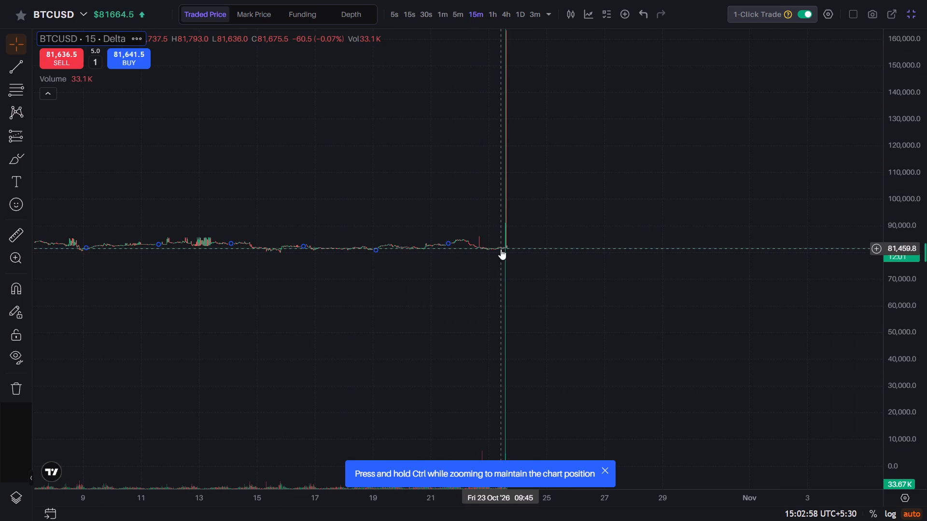
{"action": "left_click_drag", "start_coordinate": [753, 278], "coordinate": [743, 212]}
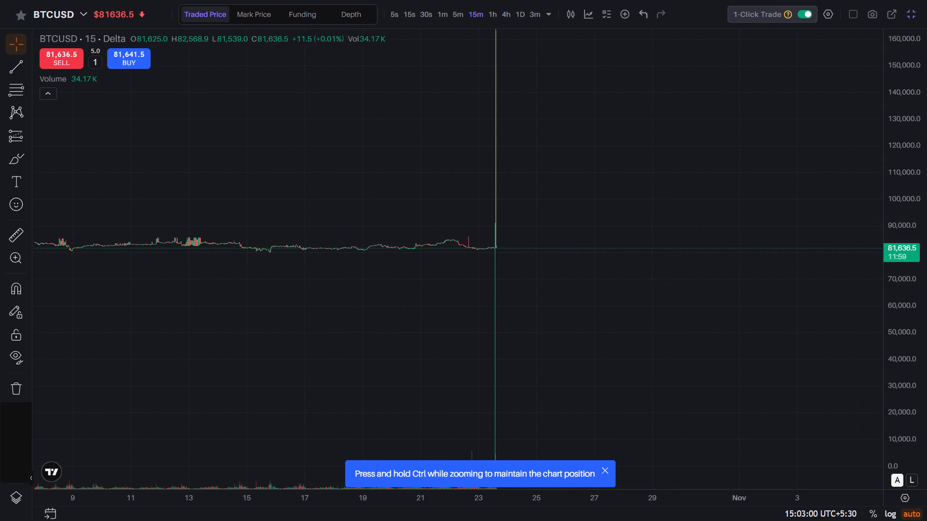
{"action": "scroll", "coordinate": [895, 218], "scroll_direction": "up", "scroll_amount": 3}
{"action": "scroll", "coordinate": [895, 217], "scroll_direction": "up", "scroll_amount": 20}
{"action": "scroll", "coordinate": [895, 217], "scroll_direction": "up", "scroll_amount": 1}
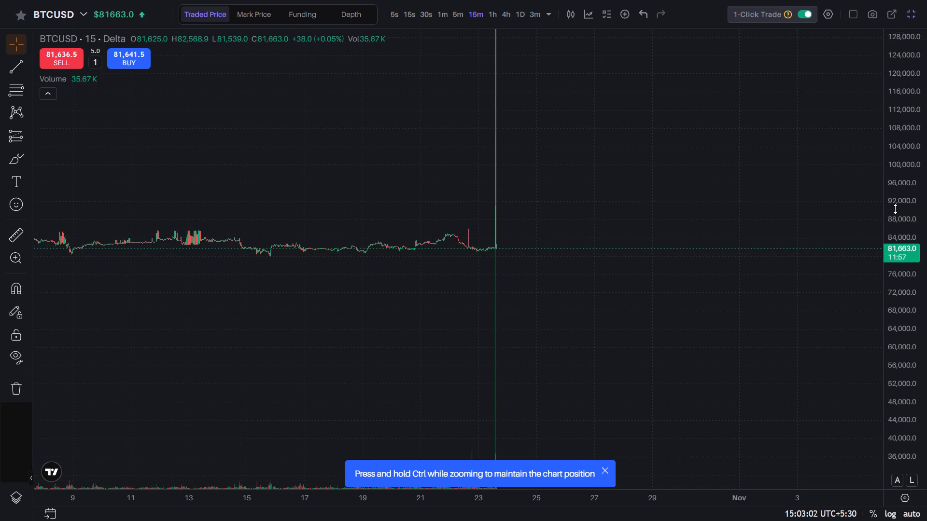
{"action": "scroll", "coordinate": [895, 209], "scroll_direction": "up", "scroll_amount": 20}
{"action": "scroll", "coordinate": [895, 209], "scroll_direction": "up", "scroll_amount": 20}
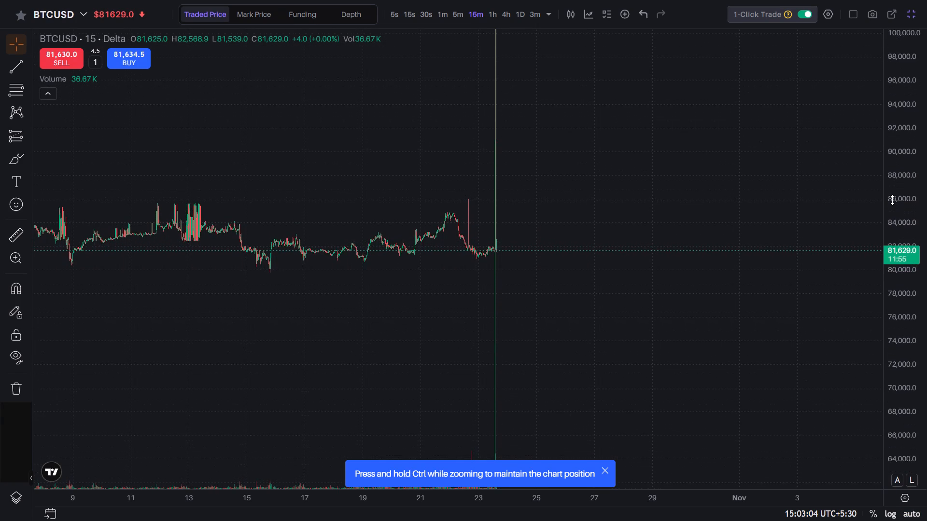
{"action": "scroll", "coordinate": [892, 200], "scroll_direction": "up", "scroll_amount": 20}
{"action": "scroll", "coordinate": [892, 200], "scroll_direction": "up", "scroll_amount": 17}
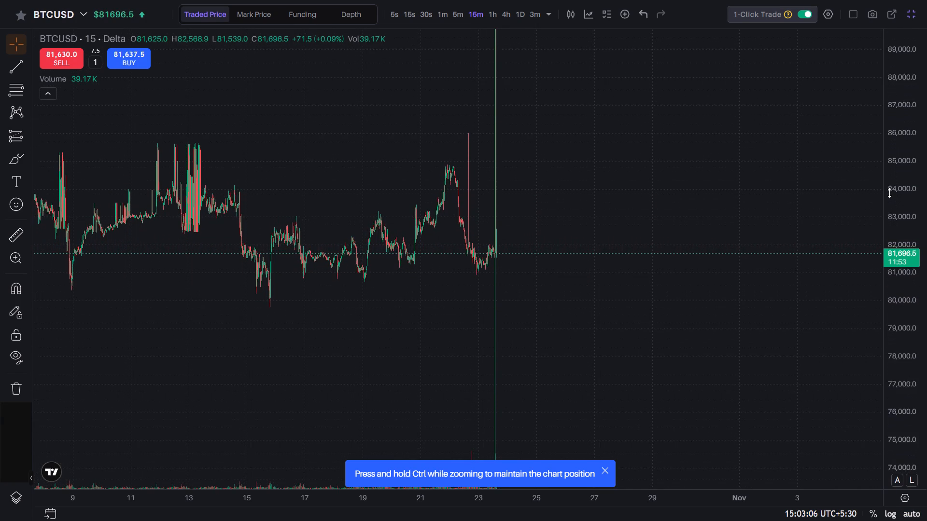
{"action": "scroll", "coordinate": [889, 192], "scroll_direction": "up", "scroll_amount": 3}
{"action": "scroll", "coordinate": [889, 192], "scroll_direction": "down", "scroll_amount": 10}
{"action": "scroll", "coordinate": [210, 265], "scroll_direction": "up", "scroll_amount": 11}
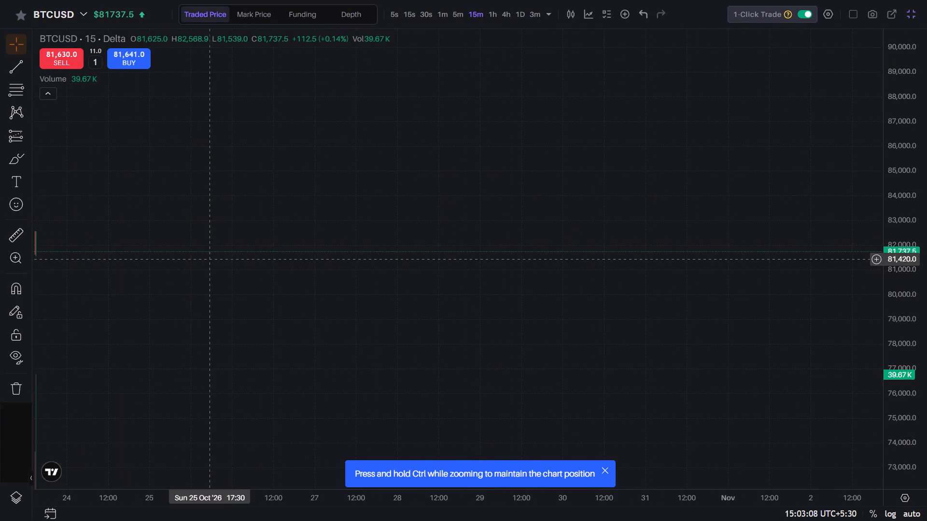
{"action": "left_click_drag", "start_coordinate": [200, 241], "coordinate": [515, 316]}
{"action": "scroll", "coordinate": [465, 295], "scroll_direction": "up", "scroll_amount": 4}
{"action": "left_click_drag", "start_coordinate": [269, 240], "coordinate": [537, 334]}
{"action": "scroll", "coordinate": [539, 315], "scroll_direction": "up", "scroll_amount": 4}
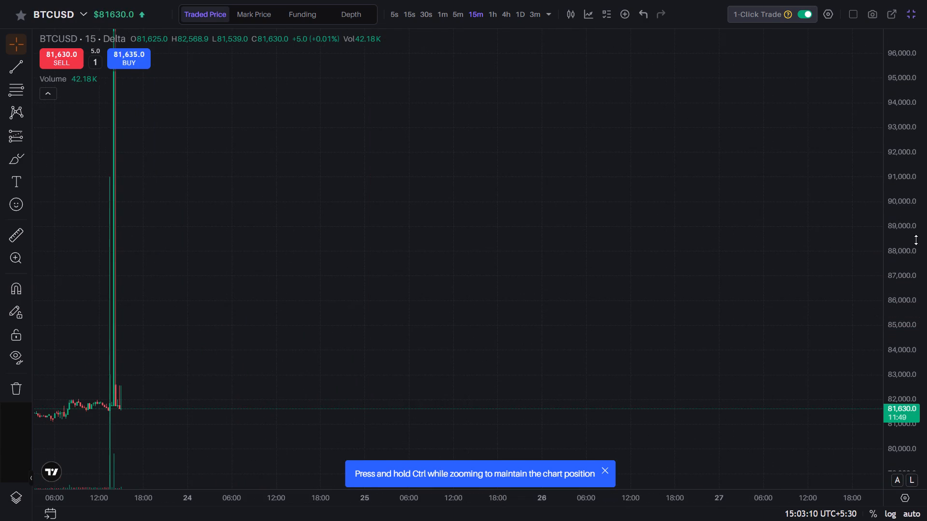
{"action": "scroll", "coordinate": [924, 240], "scroll_direction": "up", "scroll_amount": 8}
{"action": "left_click_drag", "start_coordinate": [389, 261], "coordinate": [773, 180]}
{"action": "scroll", "coordinate": [865, 212], "scroll_direction": "up", "scroll_amount": 2}
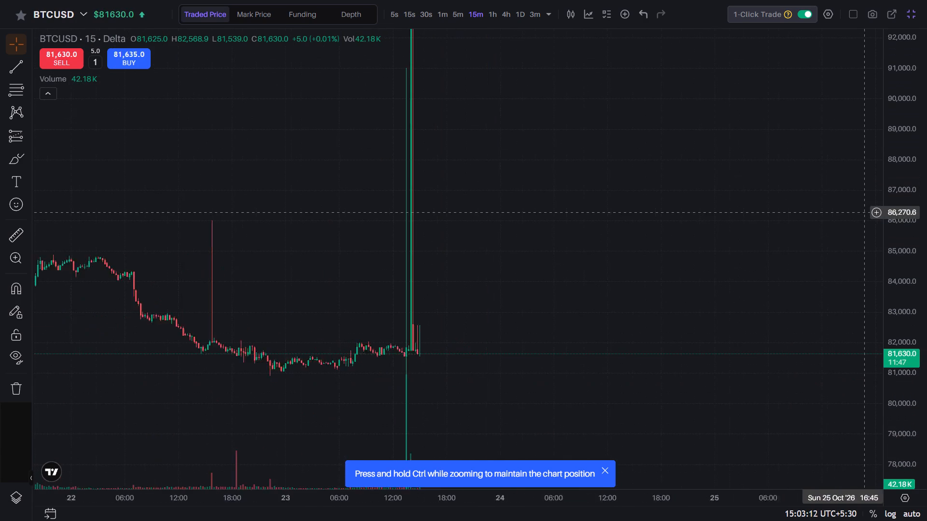
{"action": "scroll", "coordinate": [861, 212], "scroll_direction": "up", "scroll_amount": 1}
Leave the full-screen chart and close the Delta Exchange demo trading page.
{"action": "left_click", "coordinate": [463, 45]}
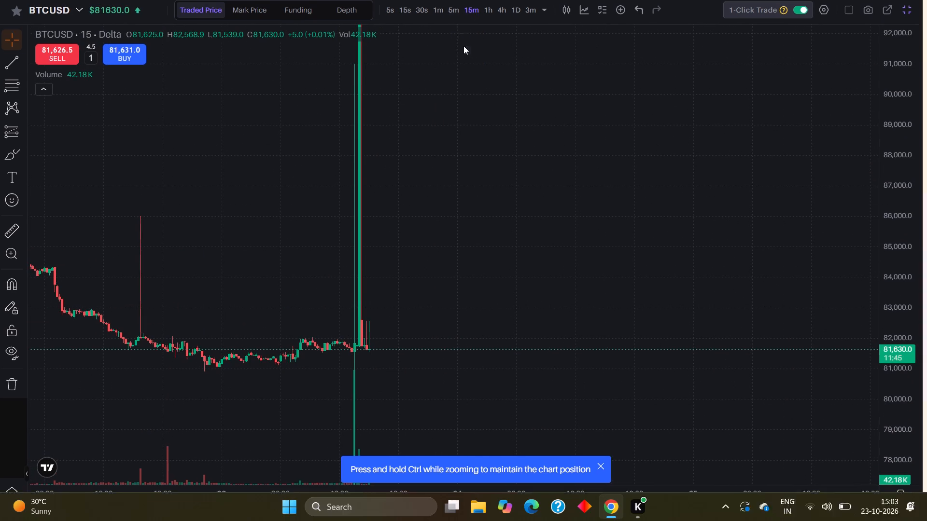
{"action": "left_click", "coordinate": [583, 14]}
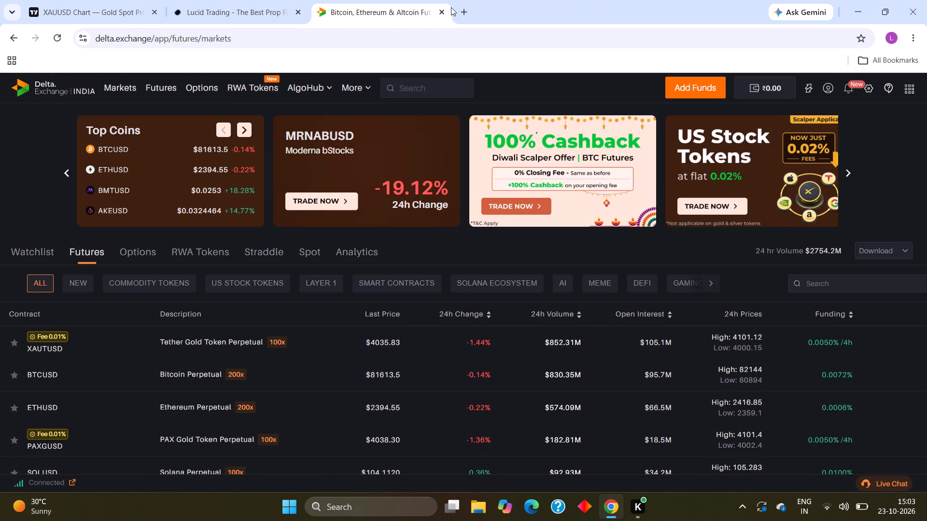
{"action": "left_click", "coordinate": [451, 7]}
Switch to TradingView's XAUUSD page and open the full gold spot chart.
{"action": "left_click", "coordinate": [104, 16]}
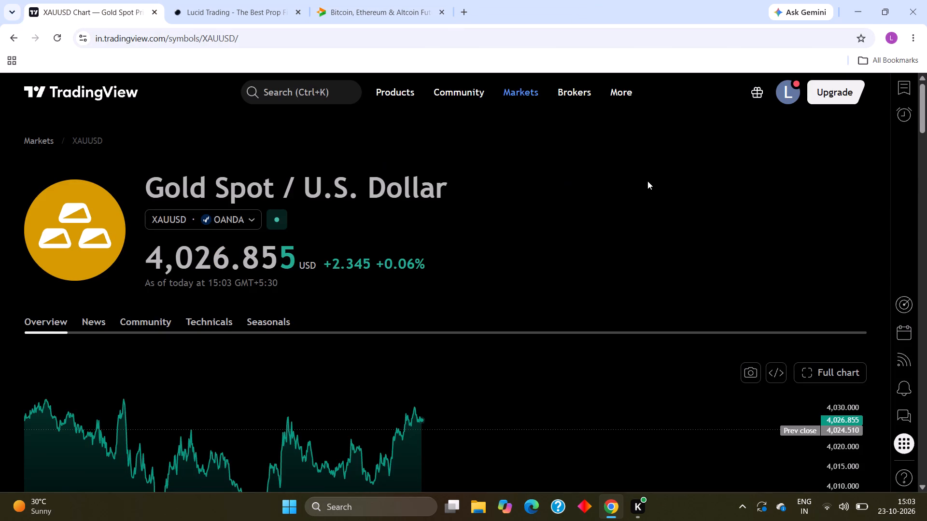
{"action": "left_click", "coordinate": [833, 374]}
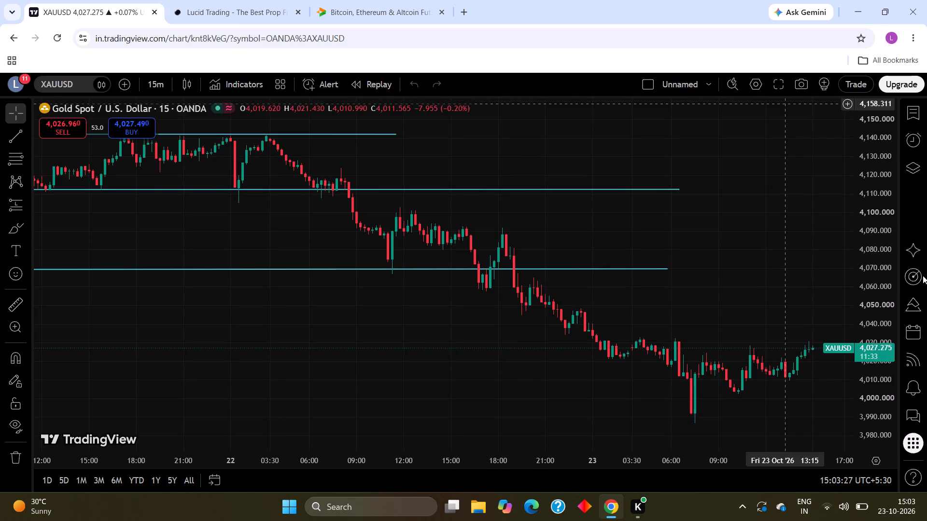
Show the browser with the XAUUSD chart in full screen.
{"action": "left_click", "coordinate": [915, 40]}
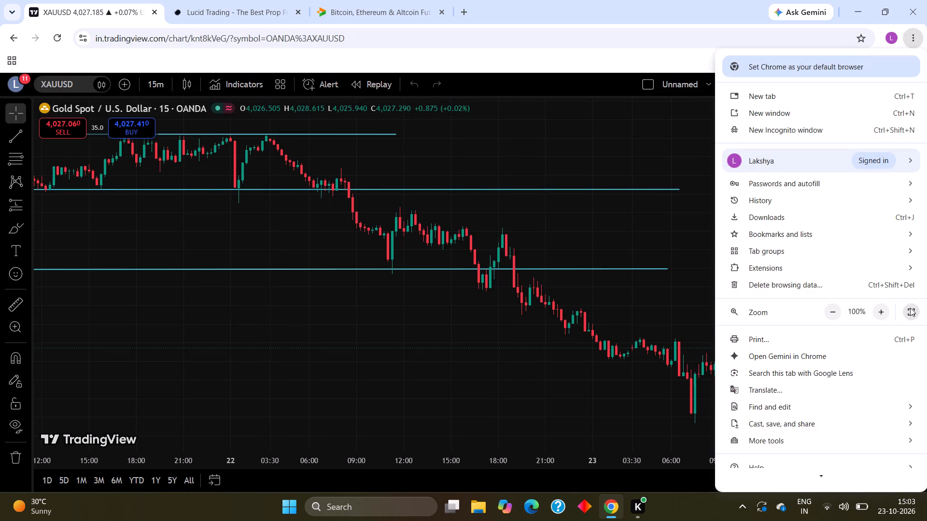
{"action": "left_click", "coordinate": [910, 308]}
Examine the recent 15-minute XAUUSD price action relative to the drawn horizontal levels.
{"action": "scroll", "coordinate": [618, 278], "scroll_direction": "down", "scroll_amount": 7}
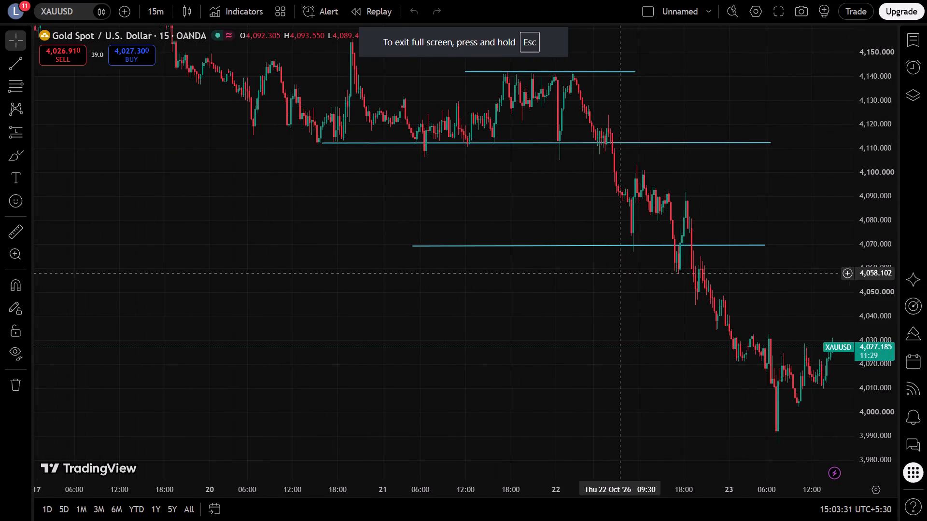
{"action": "left_click_drag", "start_coordinate": [655, 334], "coordinate": [328, 249]}
{"action": "scroll", "coordinate": [558, 276], "scroll_direction": "up", "scroll_amount": 2}
{"action": "scroll", "coordinate": [517, 267], "scroll_direction": "up", "scroll_amount": 3}
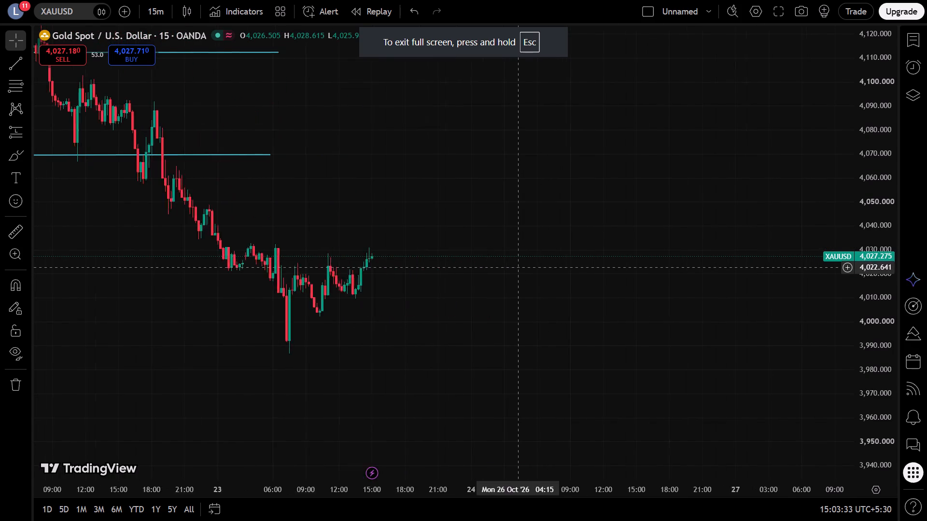
{"action": "scroll", "coordinate": [485, 260], "scroll_direction": "up", "scroll_amount": 2}
{"action": "left_click_drag", "start_coordinate": [353, 240], "coordinate": [661, 207]}
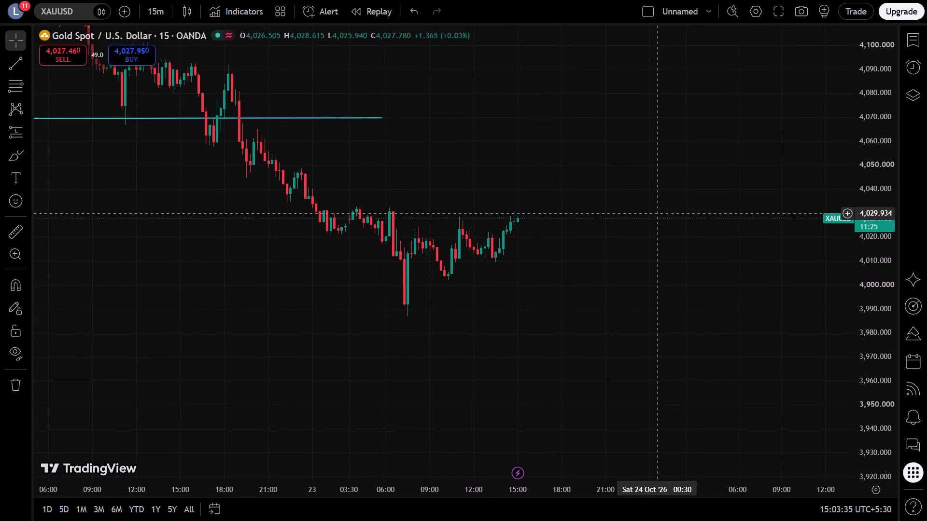
{"action": "scroll", "coordinate": [473, 314], "scroll_direction": "up", "scroll_amount": 3}
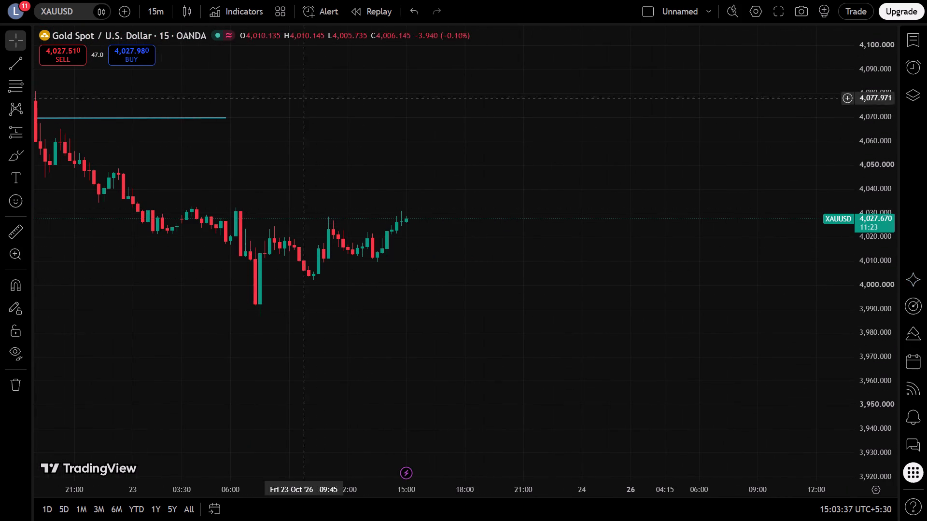
Switch the XAUUSD chart to the 4-hour interval.
{"action": "left_click", "coordinate": [157, 17]}
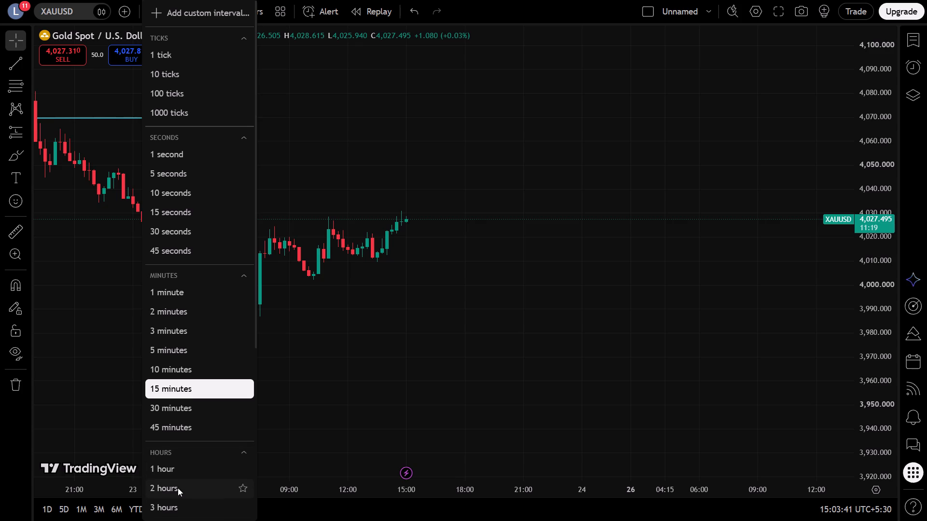
{"action": "scroll", "coordinate": [178, 490], "scroll_direction": "down", "scroll_amount": 2}
{"action": "left_click", "coordinate": [176, 407]}
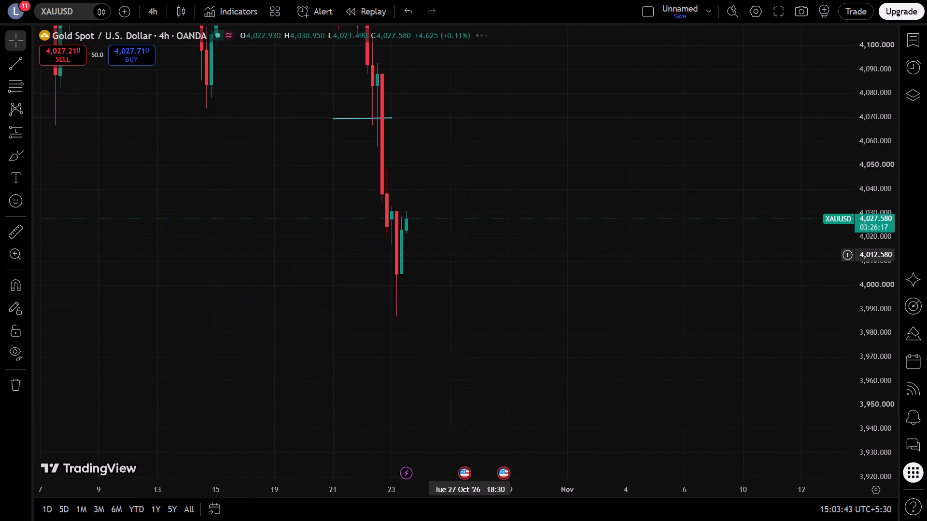
Examine the 4-hour XAUUSD price action, comparing the recent decline around the drawn horizontal levels with the longer price history.
{"action": "scroll", "coordinate": [470, 255], "scroll_direction": "up", "scroll_amount": 4}
{"action": "scroll", "coordinate": [470, 255], "scroll_direction": "down", "scroll_amount": 9}
{"action": "left_click_drag", "start_coordinate": [469, 251], "coordinate": [464, 425]}
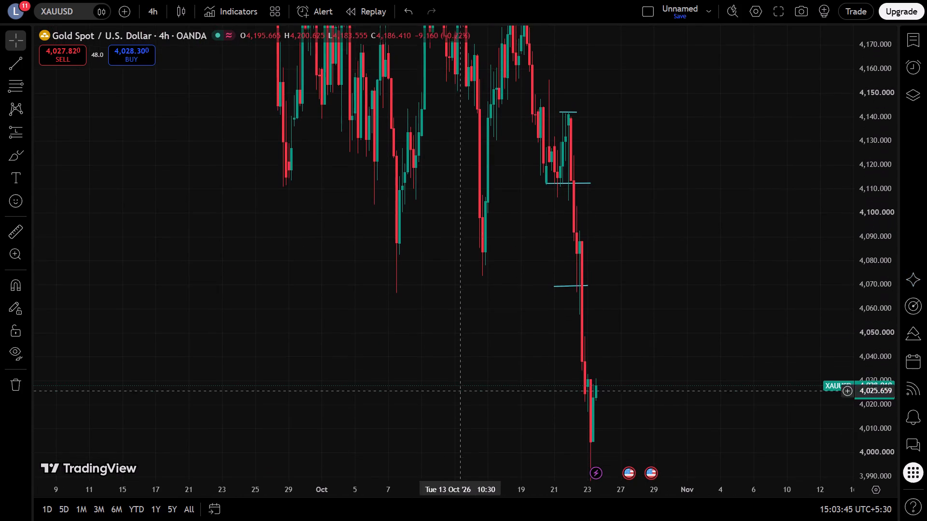
{"action": "scroll", "coordinate": [487, 272], "scroll_direction": "down", "scroll_amount": 2}
{"action": "scroll", "coordinate": [554, 268], "scroll_direction": "up", "scroll_amount": 7}
{"action": "left_click_drag", "start_coordinate": [528, 250], "coordinate": [602, 331]}
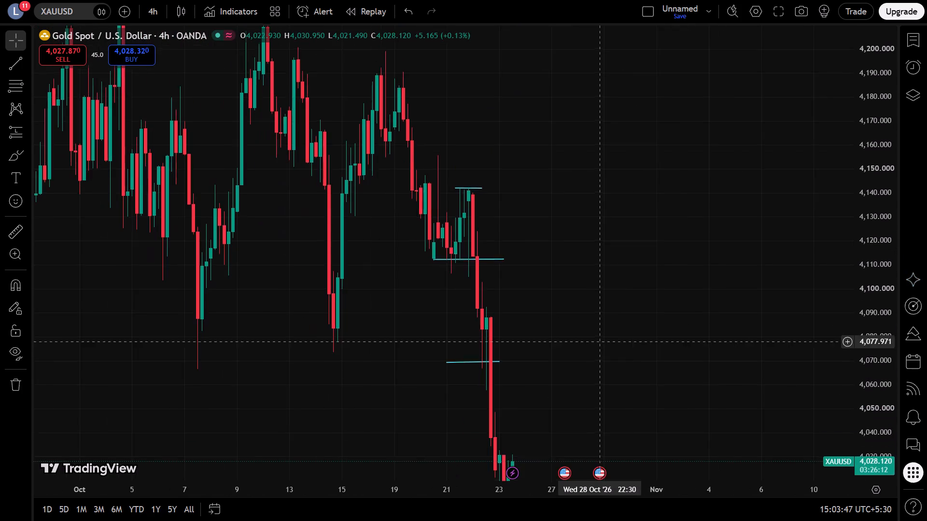
{"action": "scroll", "coordinate": [601, 287], "scroll_direction": "down", "scroll_amount": 6}
{"action": "scroll", "coordinate": [616, 281], "scroll_direction": "up", "scroll_amount": 10}
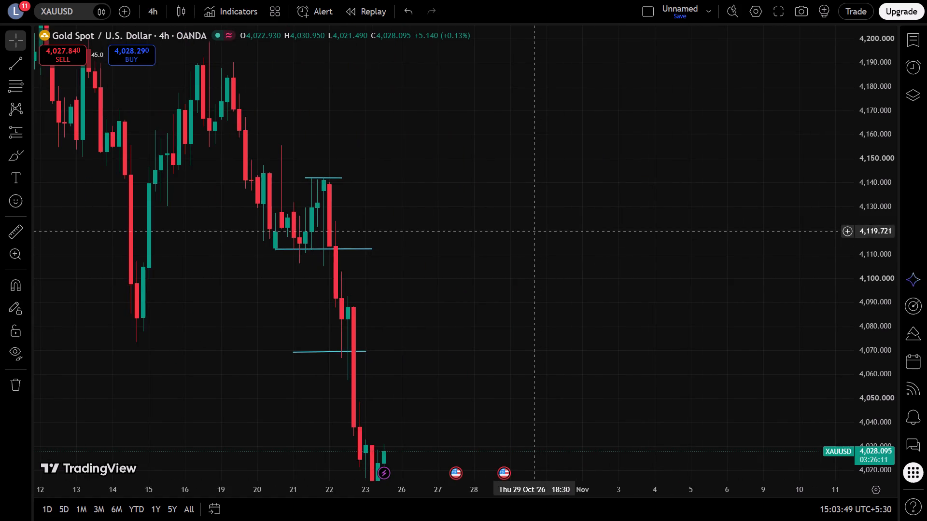
{"action": "left_click_drag", "start_coordinate": [529, 220], "coordinate": [689, 291]}
{"action": "scroll", "coordinate": [642, 260], "scroll_direction": "up", "scroll_amount": 3}
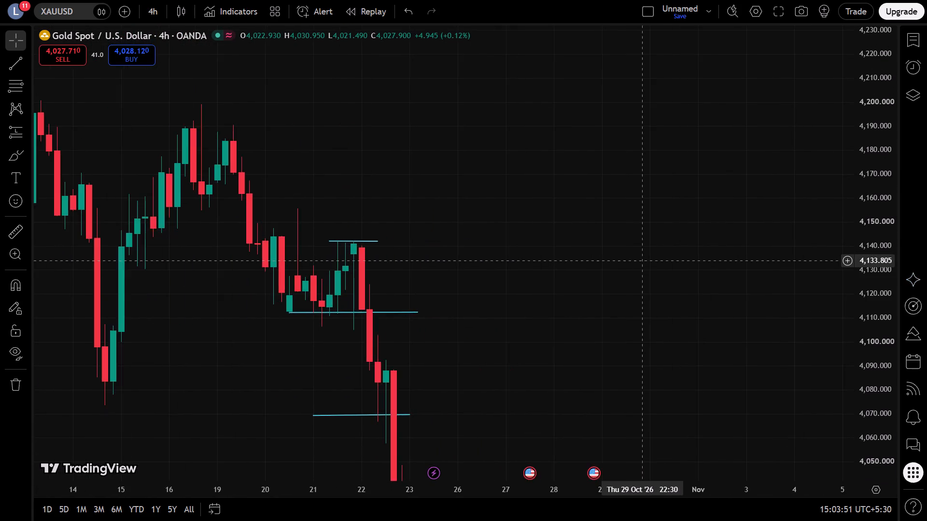
{"action": "scroll", "coordinate": [642, 260], "scroll_direction": "down", "scroll_amount": 15}
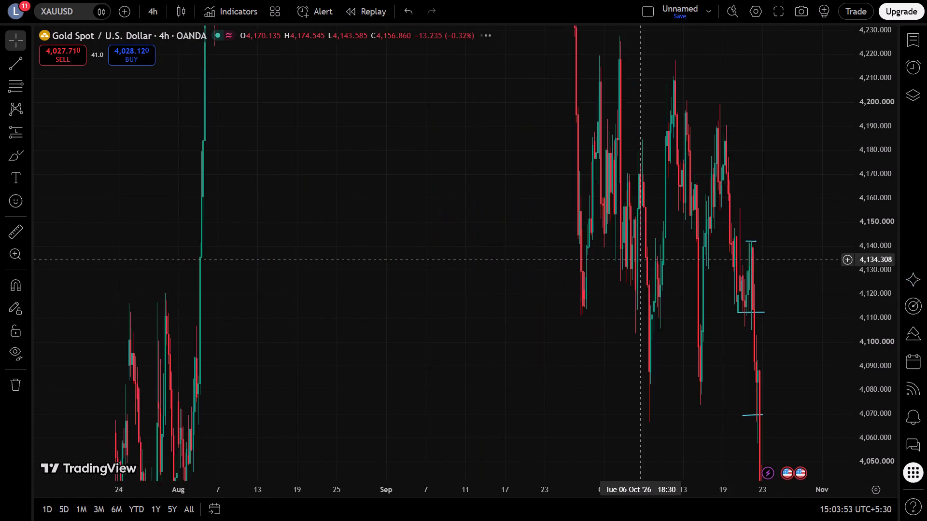
{"action": "scroll", "coordinate": [641, 260], "scroll_direction": "down", "scroll_amount": 17}
{"action": "scroll", "coordinate": [641, 260], "scroll_direction": "up", "scroll_amount": 8}
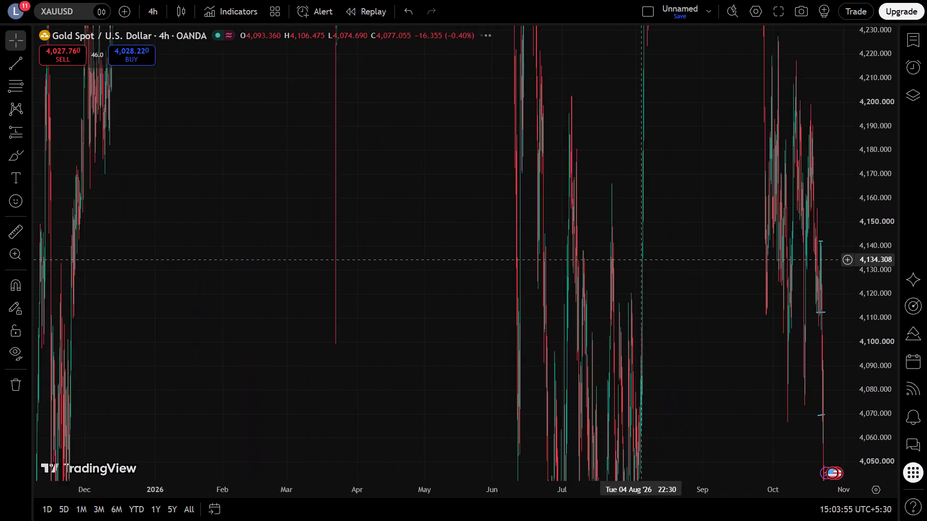
{"action": "scroll", "coordinate": [641, 260], "scroll_direction": "up", "scroll_amount": 16}
{"action": "scroll", "coordinate": [641, 259], "scroll_direction": "up", "scroll_amount": 14}
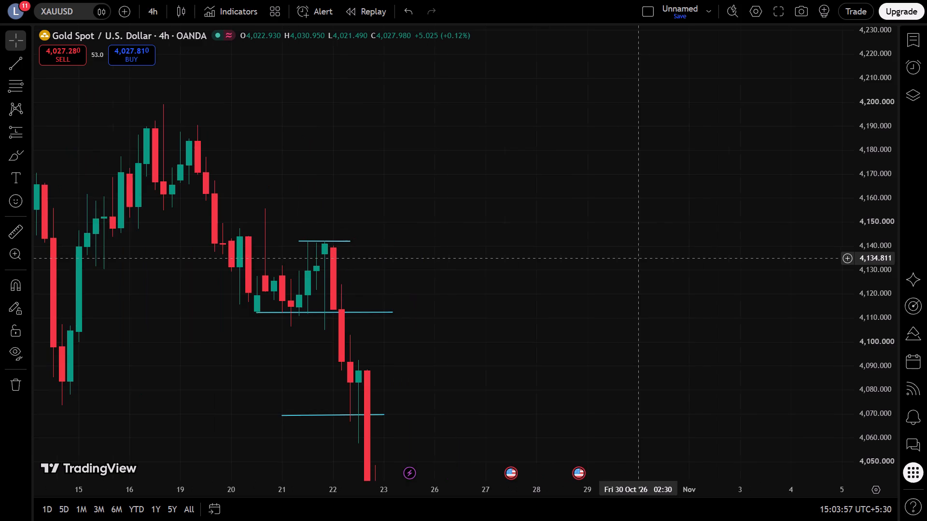
{"action": "scroll", "coordinate": [641, 259], "scroll_direction": "up", "scroll_amount": 2}
{"action": "left_click_drag", "start_coordinate": [363, 293], "coordinate": [623, 132]}
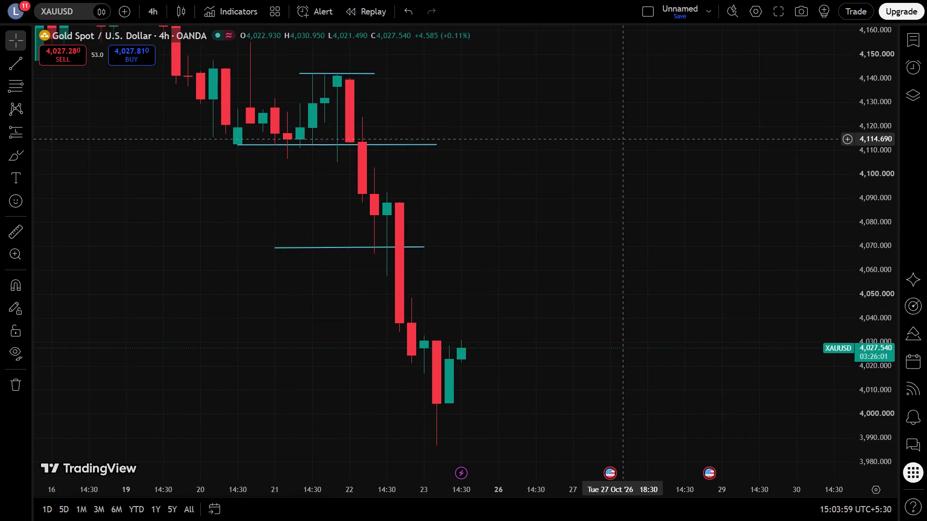
{"action": "scroll", "coordinate": [651, 314], "scroll_direction": "up", "scroll_amount": 2}
{"action": "left_click_drag", "start_coordinate": [503, 238], "coordinate": [699, 259]}
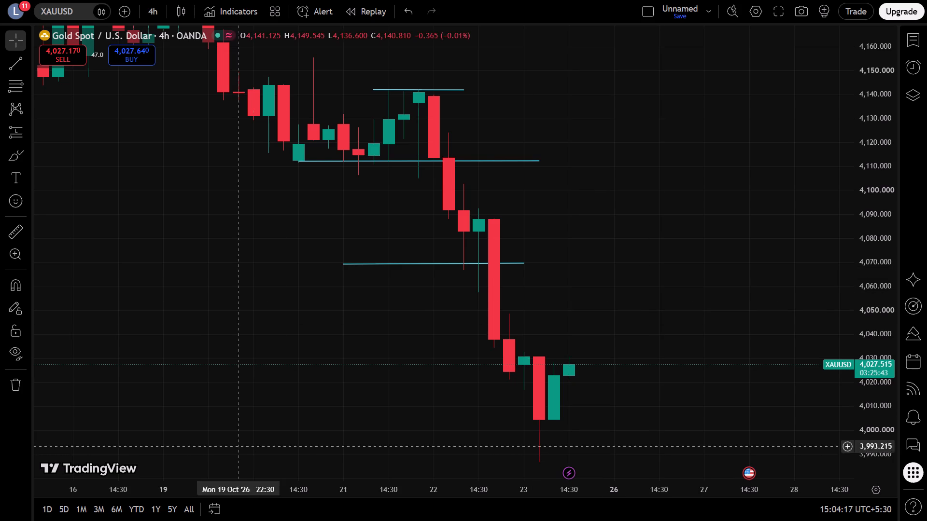
{"action": "scroll", "coordinate": [552, 84], "scroll_direction": "down", "scroll_amount": 4}
{"action": "scroll", "coordinate": [586, 157], "scroll_direction": "up", "scroll_amount": 2}
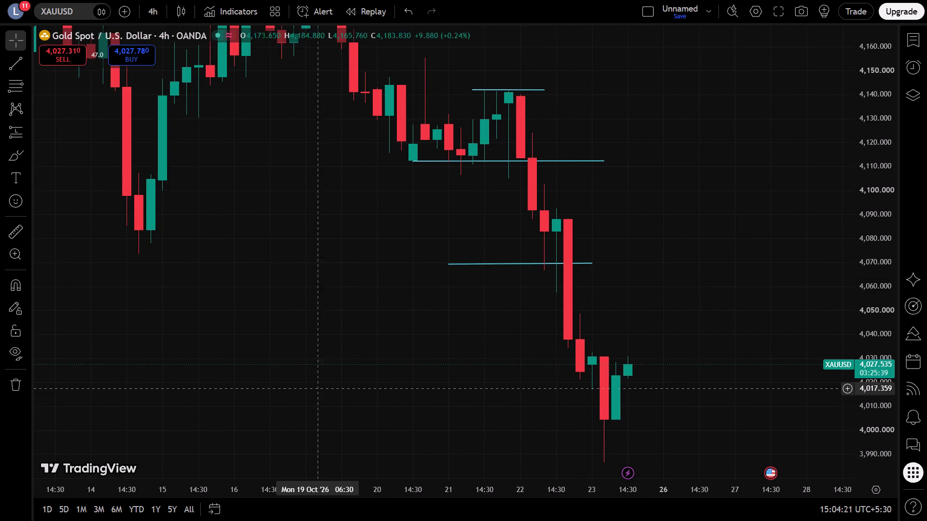
Open the broker selection and connect the chart to Paper Trading.
{"action": "left_click_drag", "start_coordinate": [476, 496], "coordinate": [476, 492]}
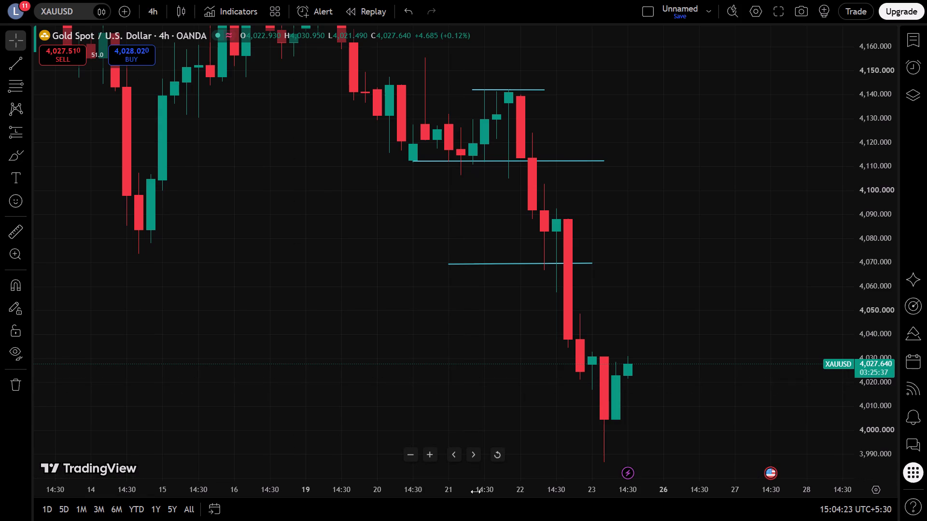
{"action": "left_click_drag", "start_coordinate": [476, 492], "coordinate": [475, 474]}
{"action": "left_click_drag", "start_coordinate": [478, 500], "coordinate": [473, 453]}
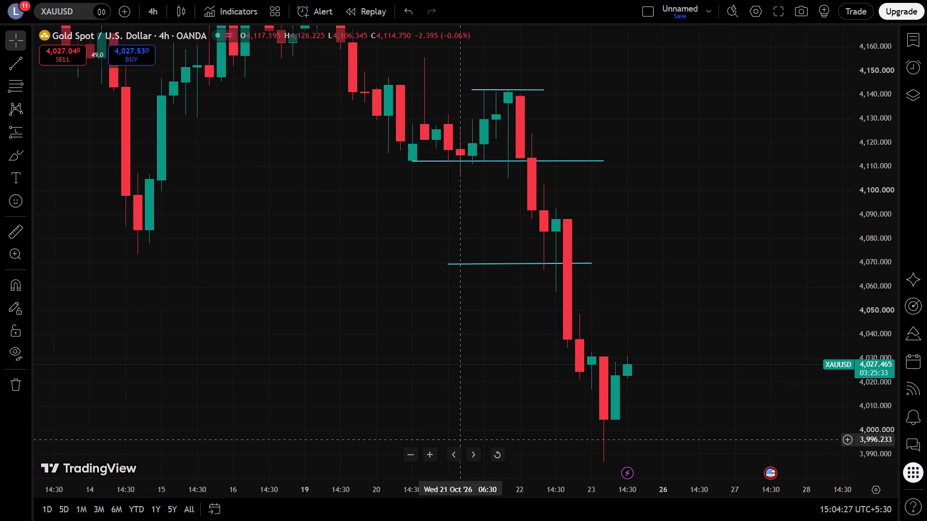
{"action": "key", "text": "shift+b"}
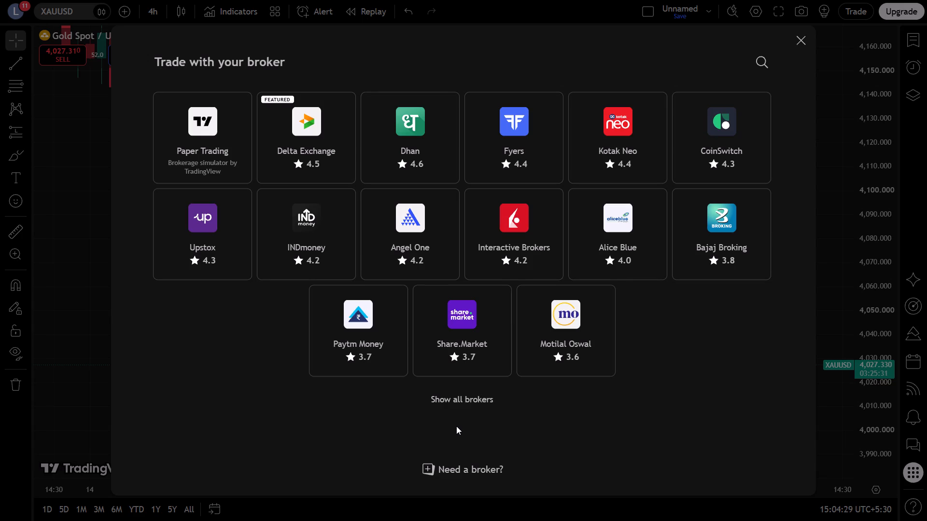
{"action": "left_click", "coordinate": [210, 151]}
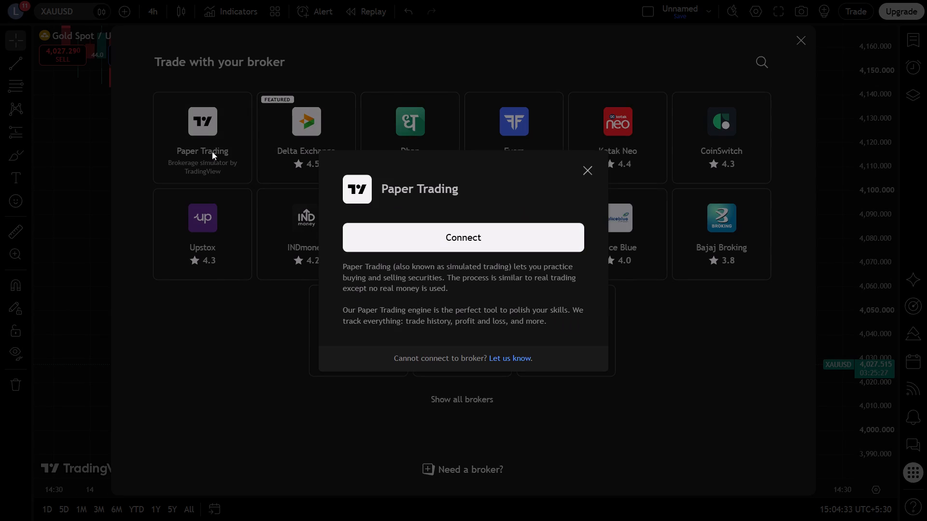
{"action": "key", "text": "Return"}
{"action": "left_click", "coordinate": [467, 244]}
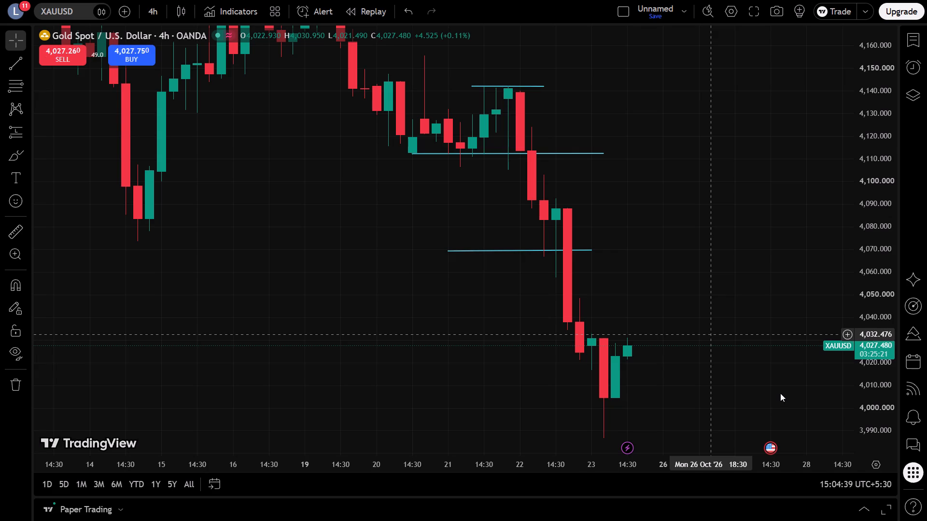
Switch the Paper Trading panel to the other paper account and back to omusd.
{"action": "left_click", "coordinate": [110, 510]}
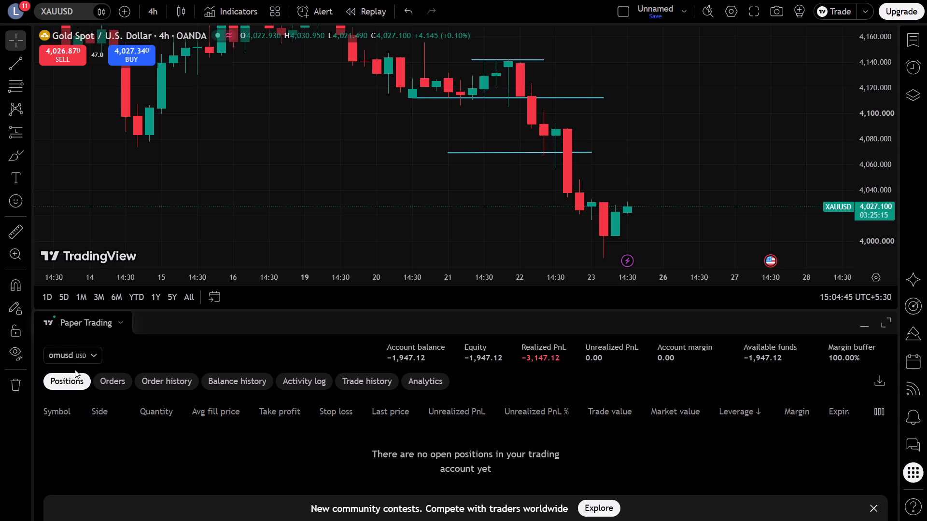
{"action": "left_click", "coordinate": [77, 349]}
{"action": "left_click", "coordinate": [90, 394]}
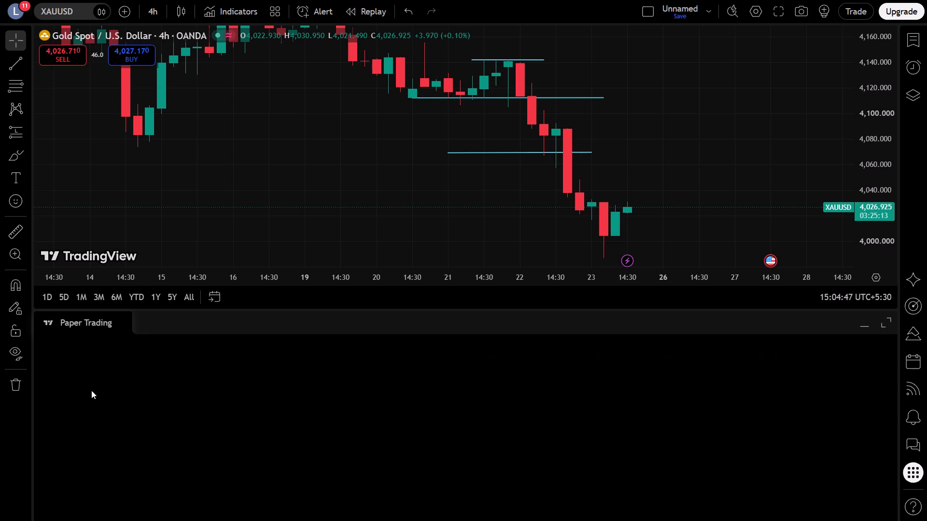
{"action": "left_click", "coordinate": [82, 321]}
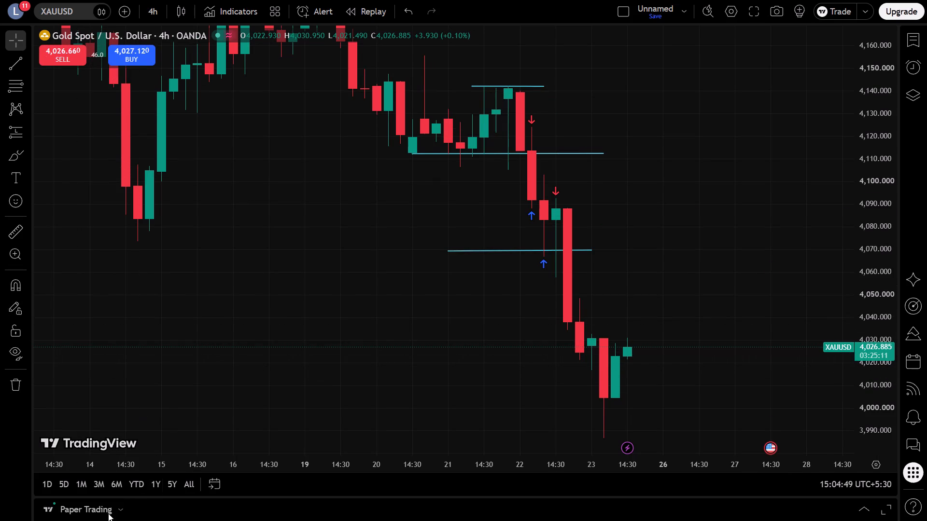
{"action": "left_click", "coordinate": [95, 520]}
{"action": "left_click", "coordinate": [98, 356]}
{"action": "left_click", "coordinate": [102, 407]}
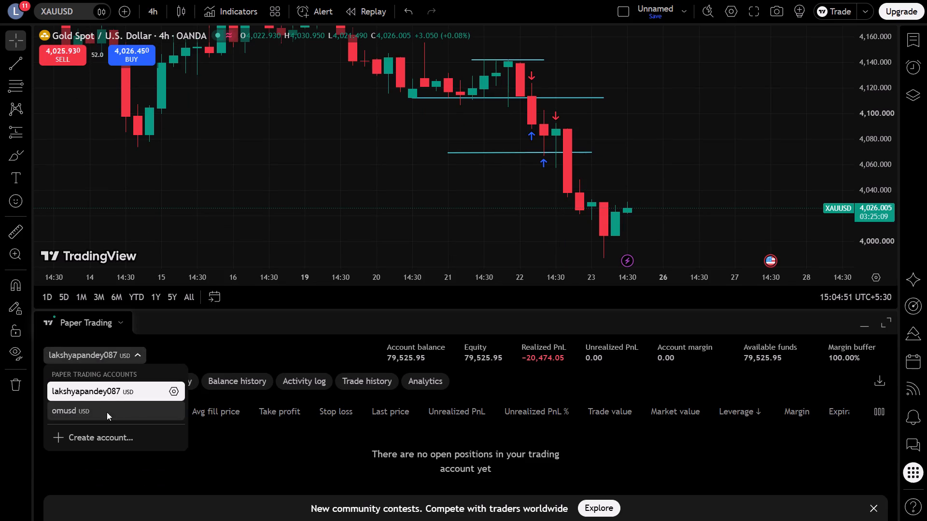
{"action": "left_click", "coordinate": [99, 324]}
Reset the omusd paper trading account with a balance of 5000 USD.
{"action": "left_click", "coordinate": [113, 512]}
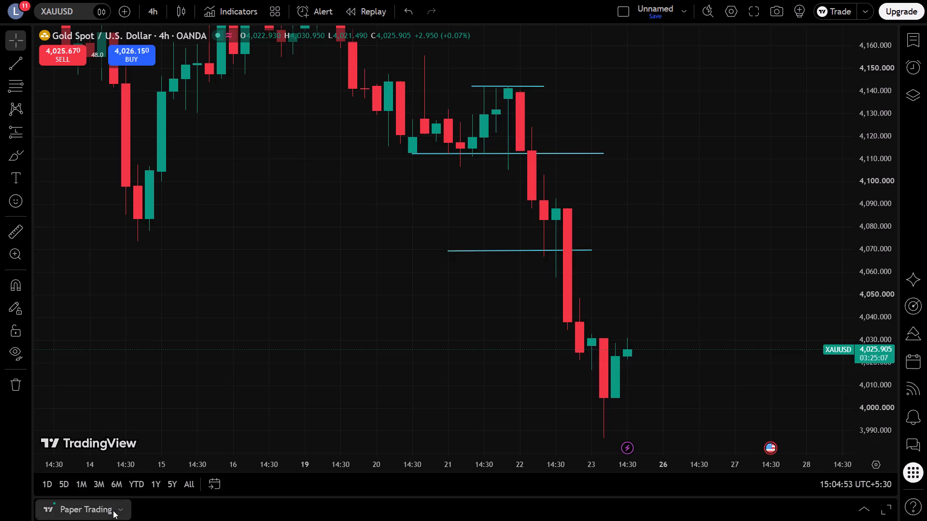
{"action": "left_click", "coordinate": [93, 351]}
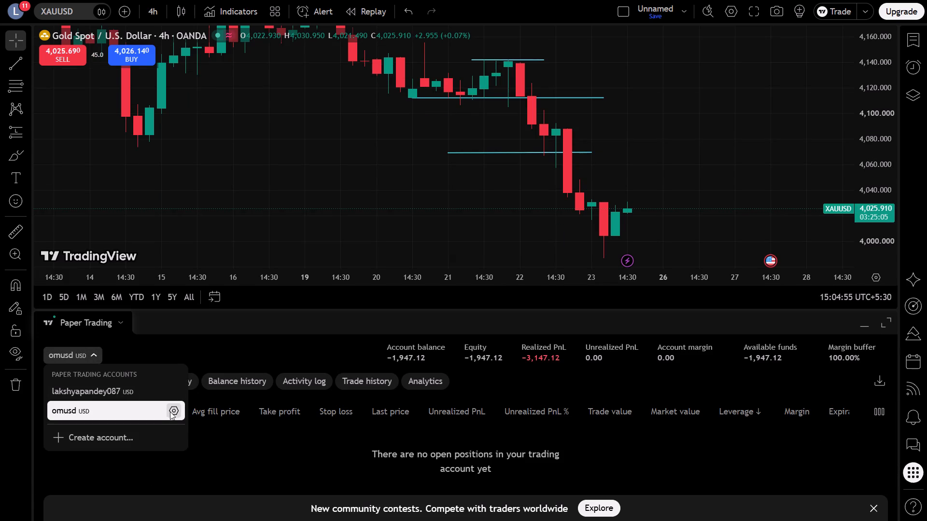
{"action": "left_click", "coordinate": [170, 411]}
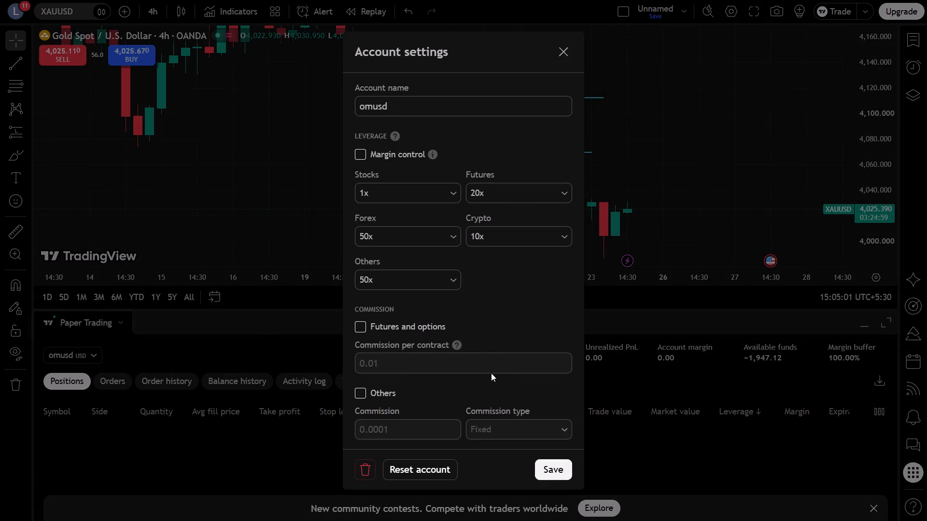
{"action": "left_click", "coordinate": [432, 465]}
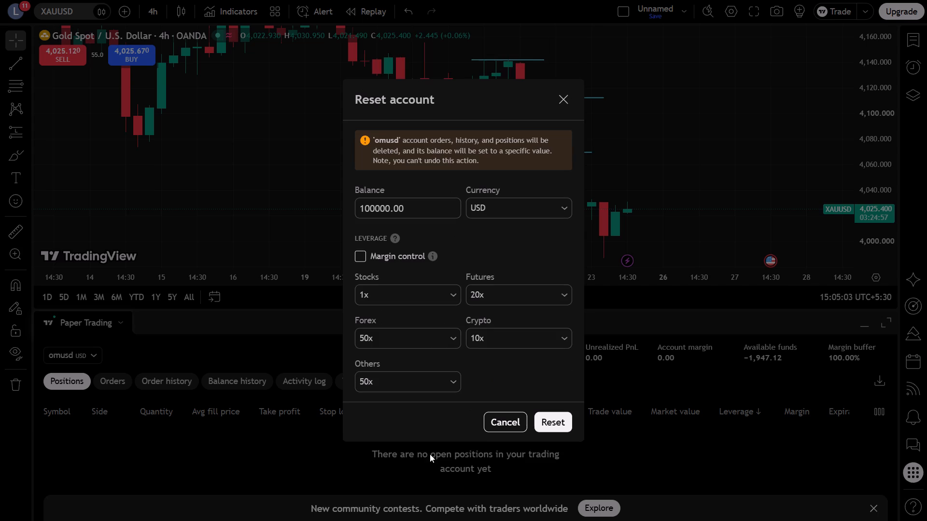
{"action": "left_click", "coordinate": [411, 209]}
{"action": "key", "text": "BackSpace"}
{"action": "key", "text": "BackSpace"}
{"action": "key", "text": "BackSpace"}
{"action": "key", "text": "BackSpace"}
{"action": "key", "text": "BackSpace"}
{"action": "key", "text": "BackSpace"}
{"action": "key", "text": "BackSpace"}
{"action": "key", "text": "BackSpace"}
{"action": "key", "text": "BackSpace"}
{"action": "key", "text": "BackSpace"}
{"action": "key", "text": "BackSpace"}
{"action": "key", "text": "BackSpace"}
{"action": "key", "text": "BackSpace"}
{"action": "key", "text": "BackSpace"}
{"action": "key", "text": "BackSpace"}
{"action": "key", "text": "BackSpace"}
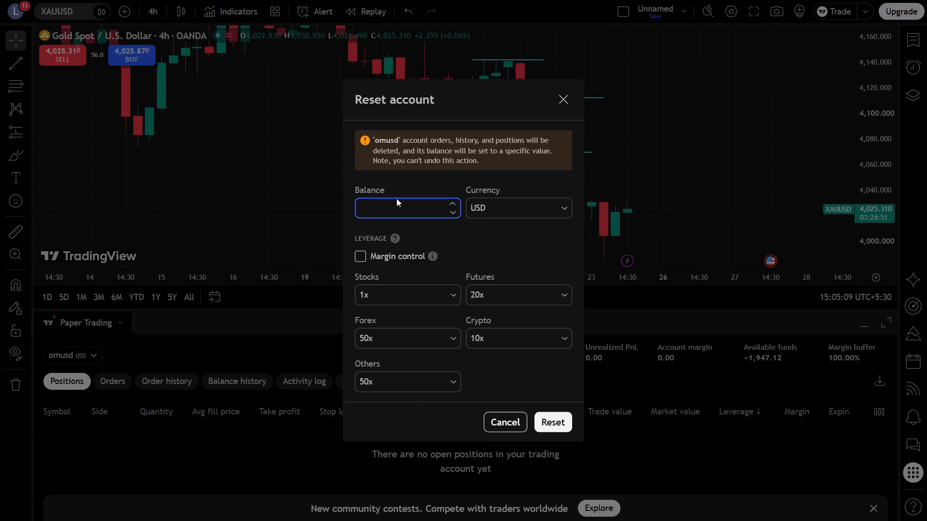
{"action": "type", "text": "5000"}
{"action": "key", "text": "Return"}
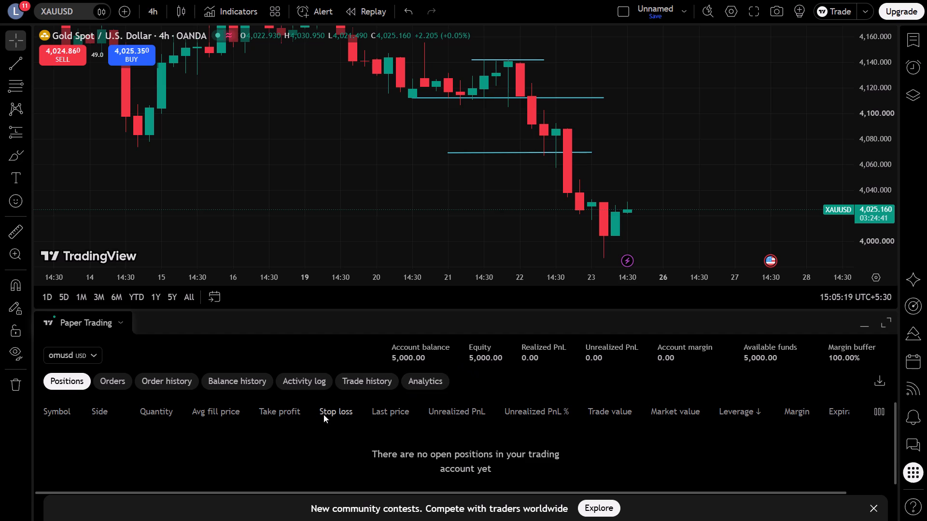
In the omusd account settings, set both the Forex and Crypto leverage to 25x.
{"action": "scroll", "coordinate": [323, 414], "scroll_direction": "left", "scroll_amount": 1}
{"action": "left_click", "coordinate": [85, 354]}
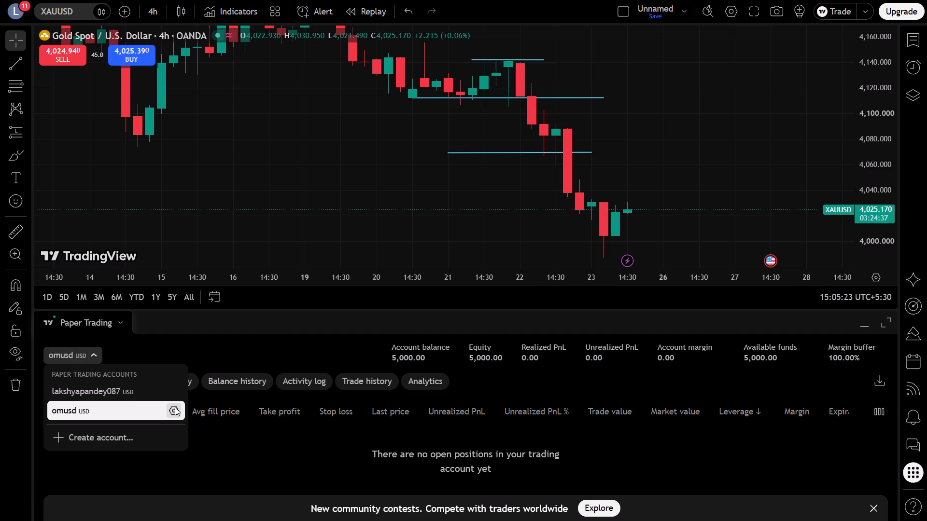
{"action": "left_click", "coordinate": [175, 409]}
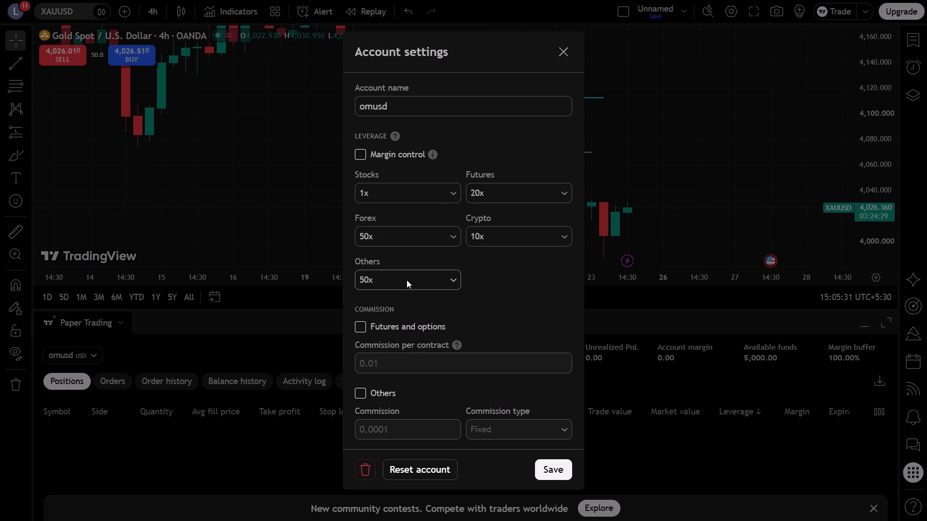
{"action": "scroll", "coordinate": [417, 315], "scroll_direction": "down", "scroll_amount": 1}
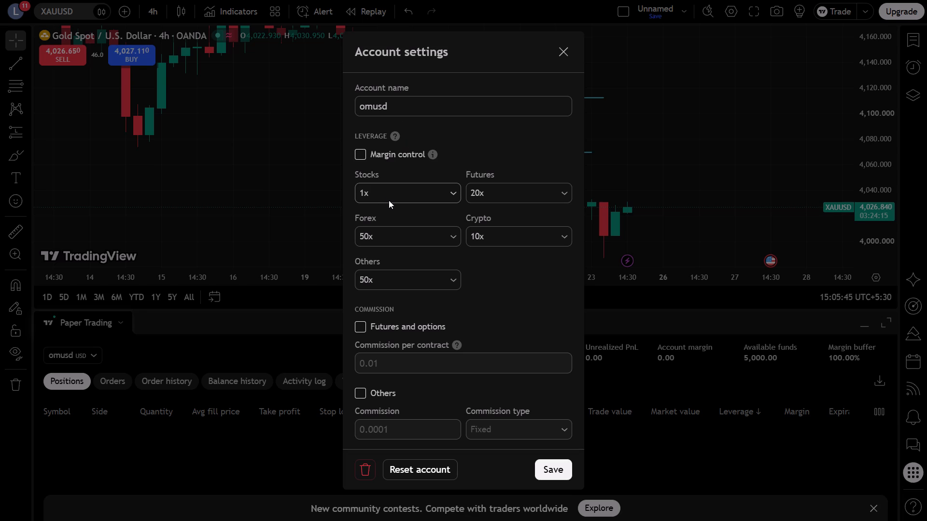
{"action": "scroll", "coordinate": [462, 152], "scroll_direction": "up", "scroll_amount": 2}
{"action": "scroll", "coordinate": [462, 152], "scroll_direction": "down", "scroll_amount": 1}
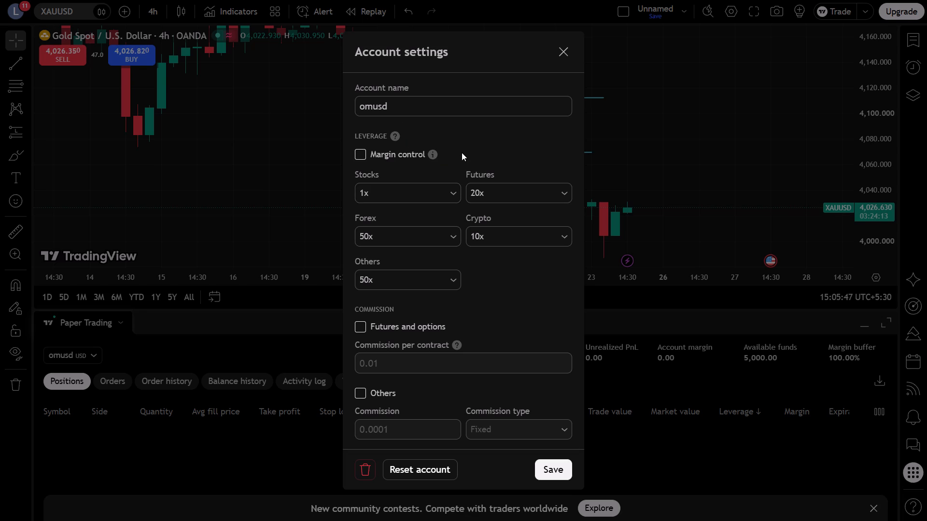
{"action": "scroll", "coordinate": [462, 152], "scroll_direction": "down", "scroll_amount": 1}
{"action": "left_click", "coordinate": [412, 235]}
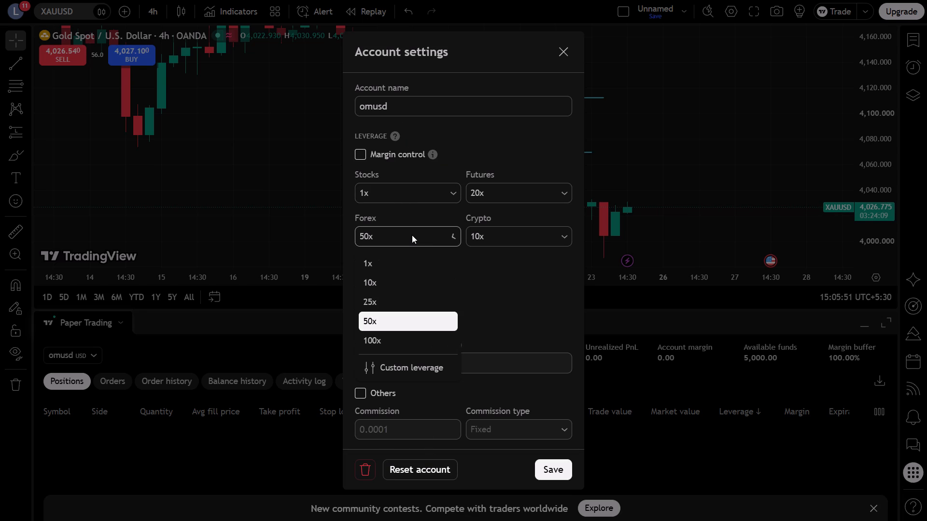
{"action": "left_click", "coordinate": [412, 307]}
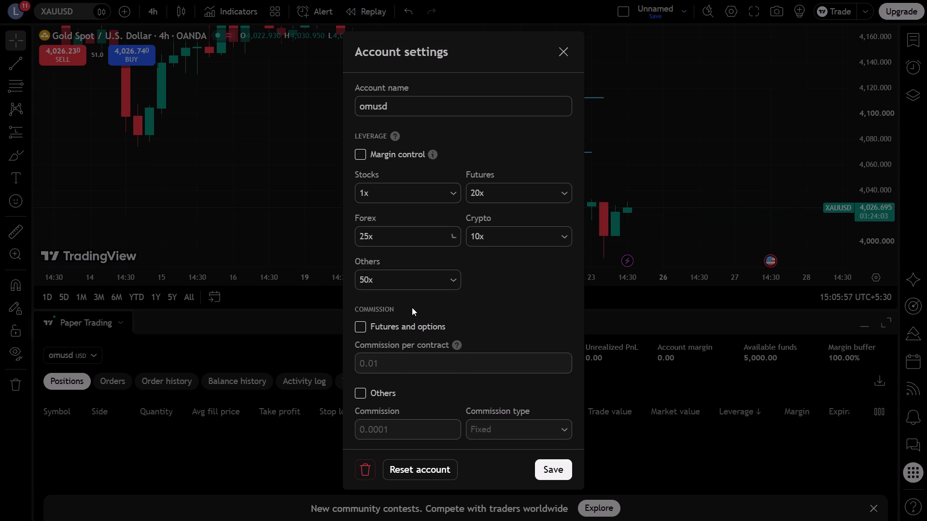
{"action": "left_click", "coordinate": [494, 242]}
{"action": "left_click", "coordinate": [486, 308]}
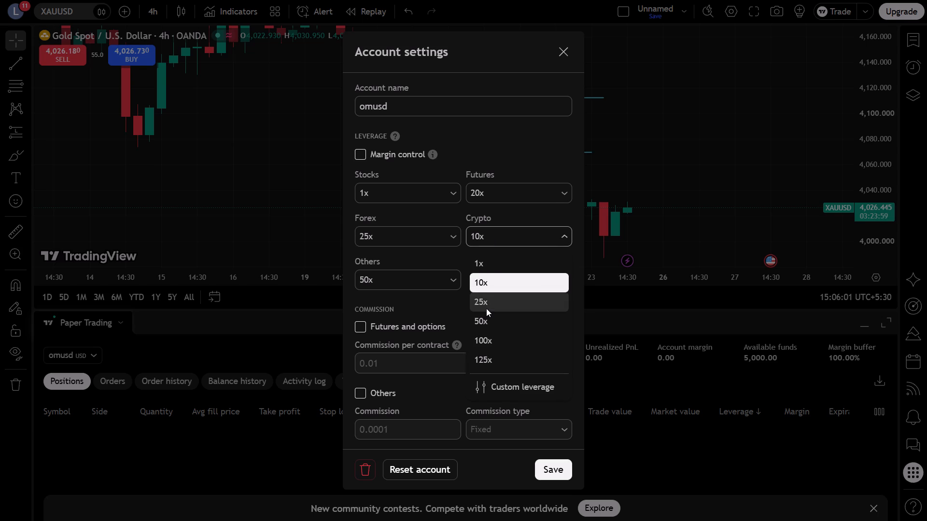
{"action": "left_click", "coordinate": [497, 188]}
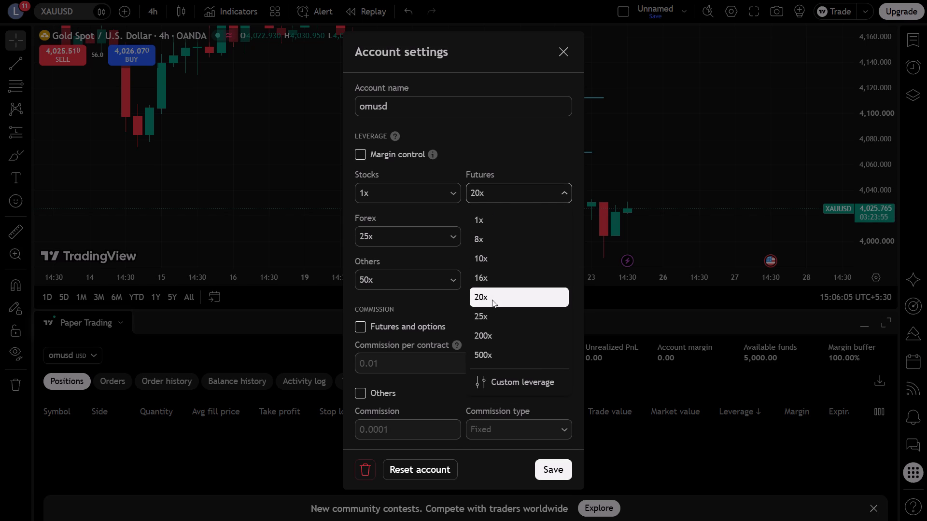
{"action": "left_click", "coordinate": [492, 316]}
{"action": "left_click", "coordinate": [438, 193]}
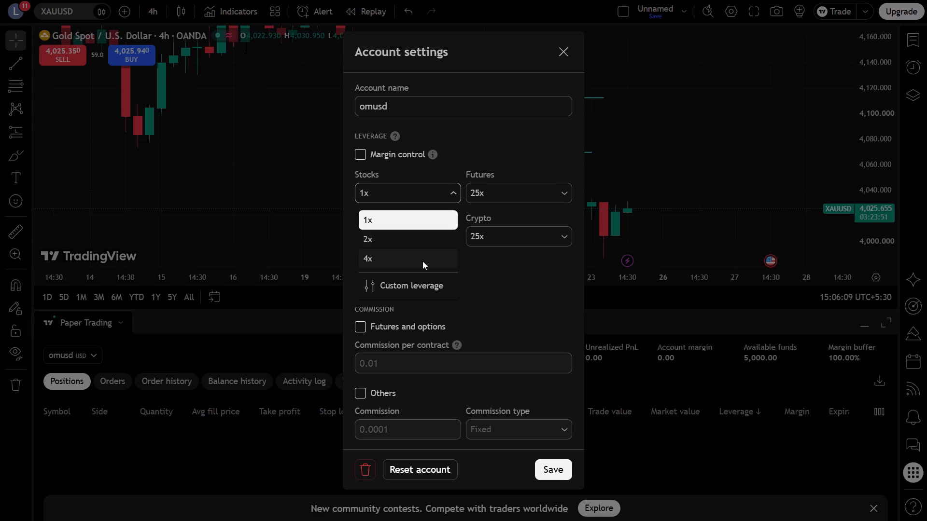
{"action": "left_click", "coordinate": [427, 243]}
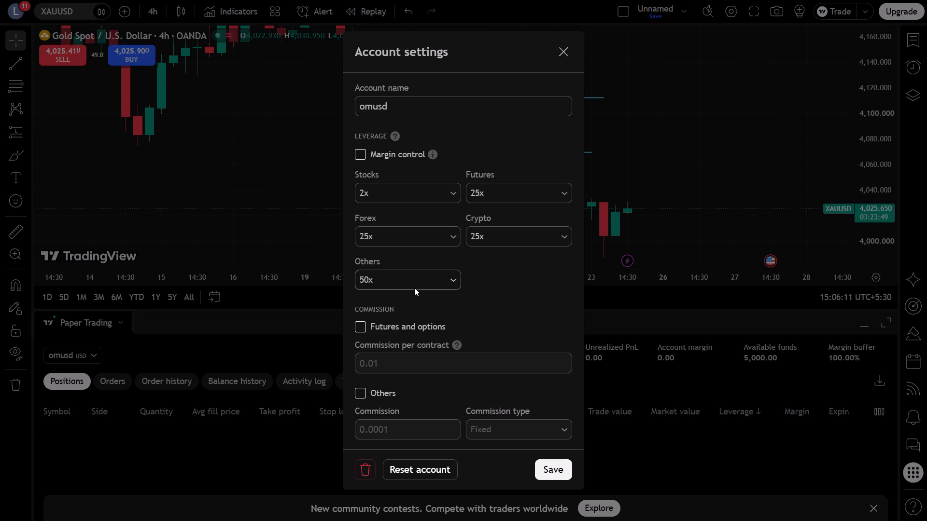
{"action": "left_click", "coordinate": [414, 288]}
{"action": "left_click", "coordinate": [399, 344]}
{"action": "left_click", "coordinate": [553, 466]}
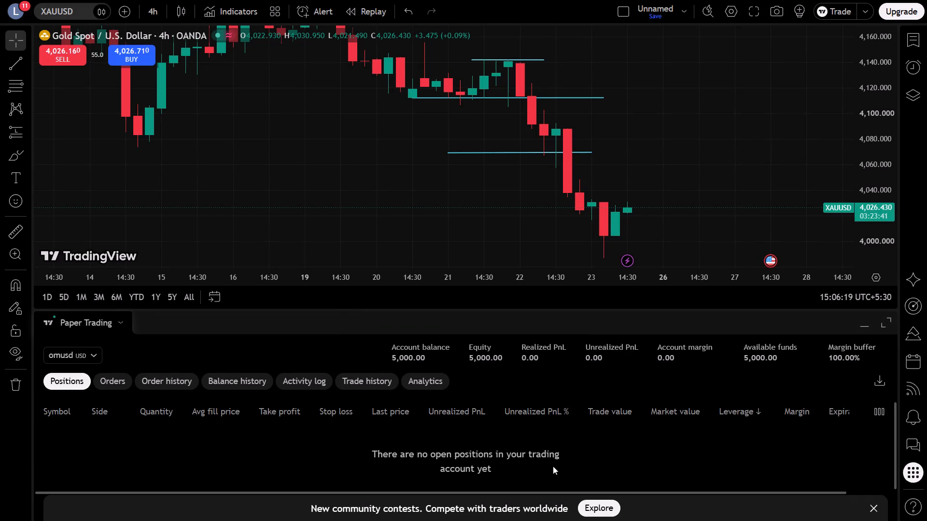
Enlarge the chart area and delete the lowest blue trend line, near 4,070.
{"action": "left_click_drag", "start_coordinate": [177, 312], "coordinate": [191, 376]}
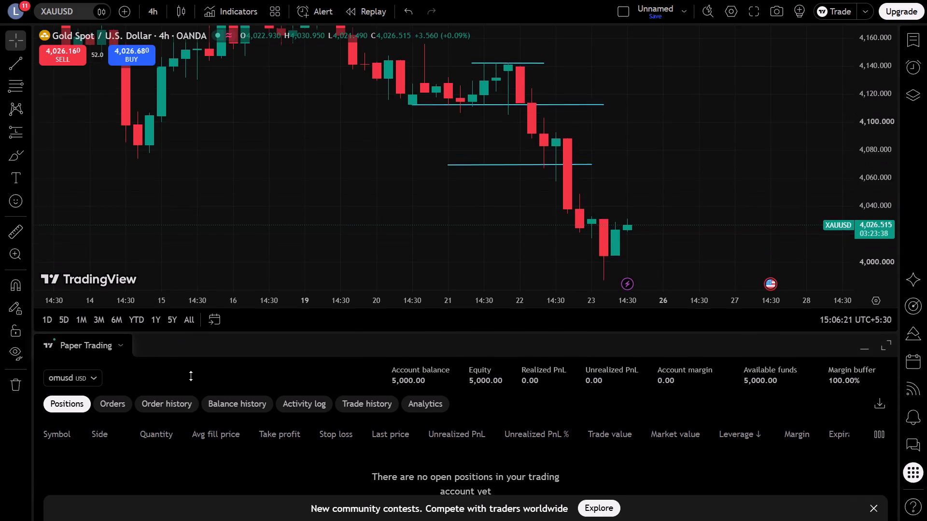
{"action": "left_click_drag", "start_coordinate": [191, 376], "coordinate": [226, 497]}
{"action": "left_click_drag", "start_coordinate": [447, 239], "coordinate": [509, 229]}
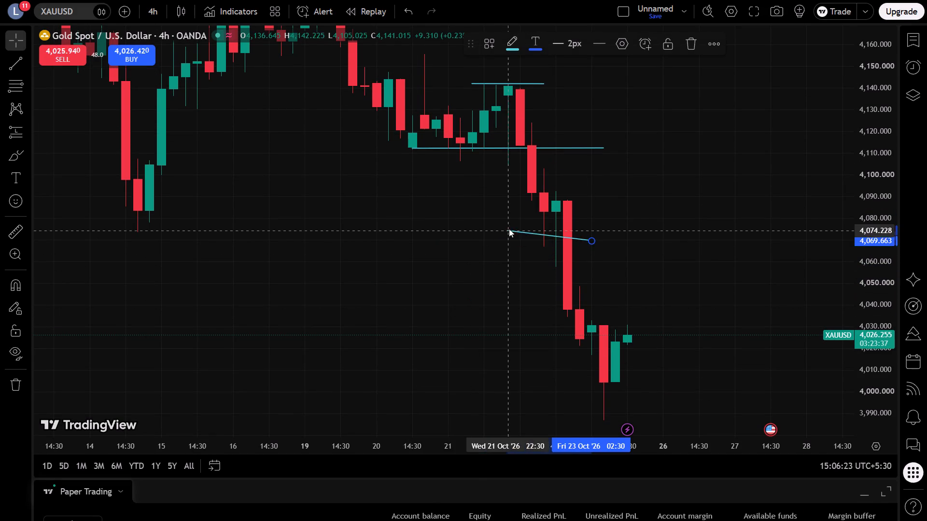
{"action": "left_click_drag", "start_coordinate": [509, 229], "coordinate": [591, 242]}
{"action": "left_click", "coordinate": [591, 242]}
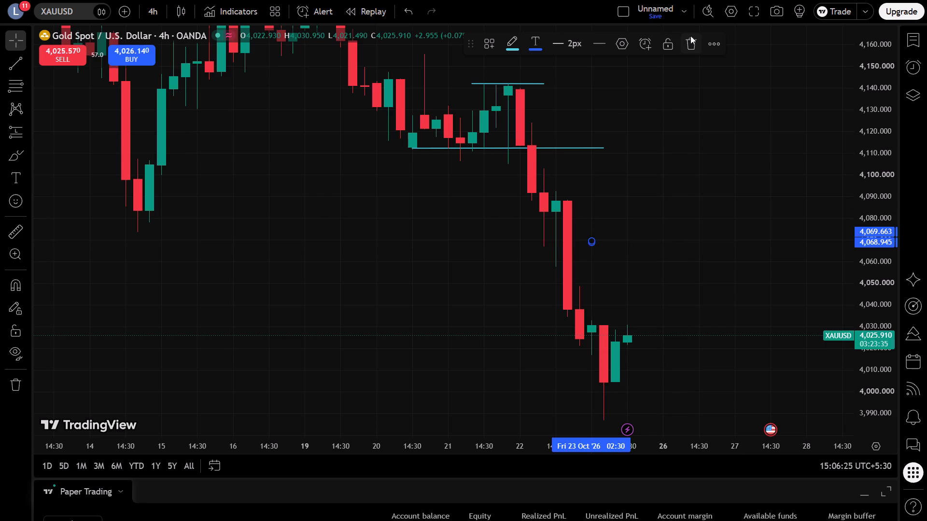
{"action": "left_click", "coordinate": [690, 36]}
Examine the 4h gold price action from late September to the sharp drop on 22–23 October.
{"action": "scroll", "coordinate": [664, 338], "scroll_direction": "up", "scroll_amount": 1}
{"action": "scroll", "coordinate": [663, 338], "scroll_direction": "down", "scroll_amount": 4}
{"action": "left_click_drag", "start_coordinate": [577, 283], "coordinate": [571, 345]}
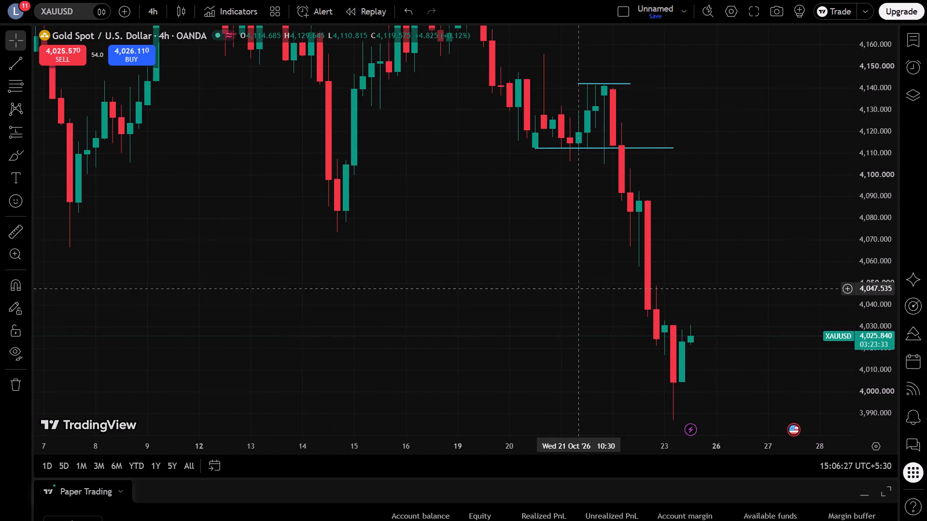
{"action": "left_click_drag", "start_coordinate": [571, 345], "coordinate": [618, 364]}
{"action": "scroll", "coordinate": [828, 236], "scroll_direction": "down", "scroll_amount": 1}
{"action": "scroll", "coordinate": [734, 345], "scroll_direction": "up", "scroll_amount": 1}
{"action": "scroll", "coordinate": [734, 345], "scroll_direction": "down", "scroll_amount": 2}
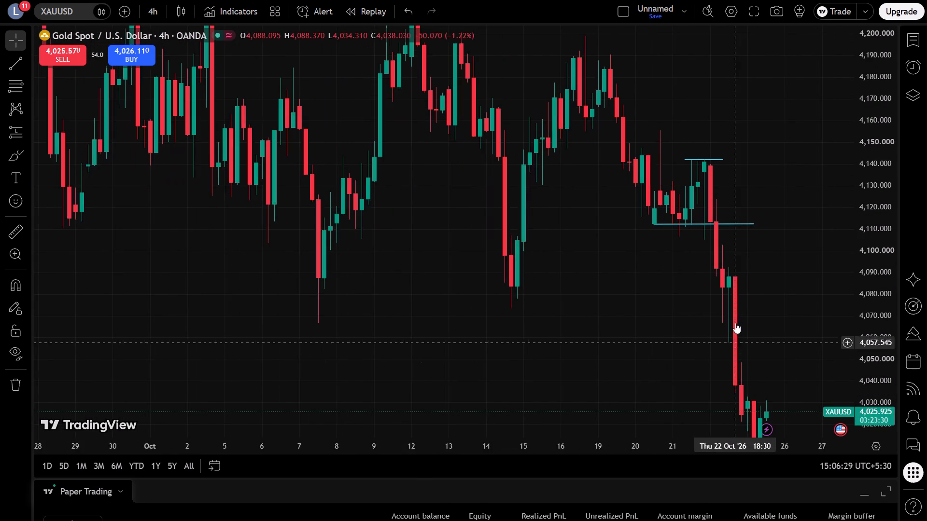
{"action": "scroll", "coordinate": [735, 323], "scroll_direction": "down", "scroll_amount": 2}
{"action": "scroll", "coordinate": [858, 238], "scroll_direction": "down", "scroll_amount": 10}
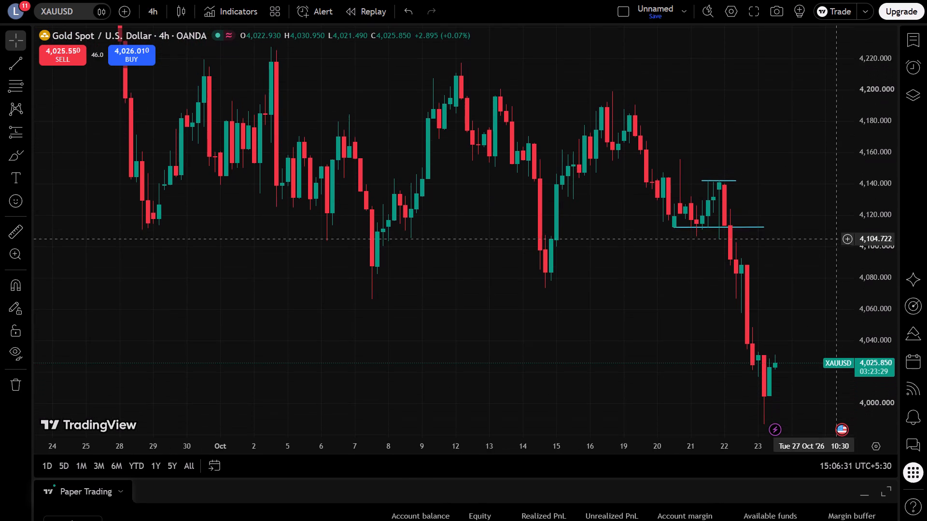
{"action": "left_click_drag", "start_coordinate": [702, 275], "coordinate": [652, 307]}
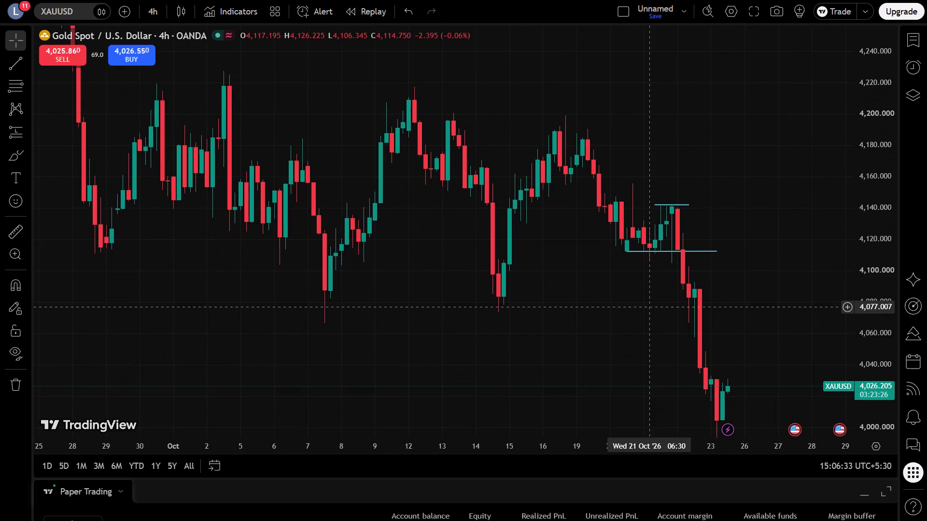
{"action": "left_click_drag", "start_coordinate": [657, 326], "coordinate": [584, 321]}
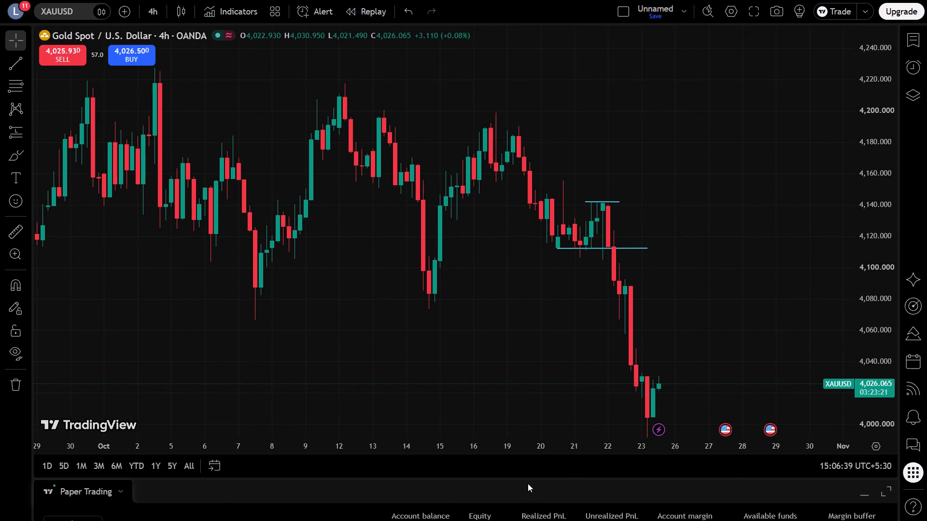
Collapse the Paper Trading panel so the chart fills the workspace.
{"action": "left_click_drag", "start_coordinate": [527, 480], "coordinate": [530, 520]}
Examine the October price swings on the 4h chart around the two remaining blue lines.
{"action": "left_click_drag", "start_coordinate": [546, 351], "coordinate": [477, 350]}
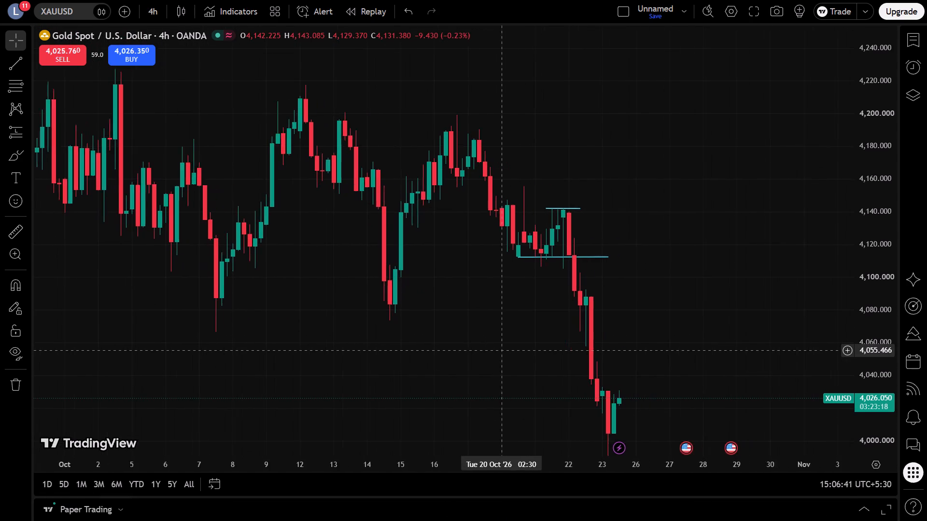
{"action": "left_click_drag", "start_coordinate": [477, 350], "coordinate": [436, 306]}
{"action": "scroll", "coordinate": [436, 306], "scroll_direction": "down", "scroll_amount": 2}
{"action": "scroll", "coordinate": [436, 306], "scroll_direction": "up", "scroll_amount": 2}
{"action": "scroll", "coordinate": [436, 306], "scroll_direction": "down", "scroll_amount": 7}
{"action": "scroll", "coordinate": [454, 283], "scroll_direction": "up", "scroll_amount": 5}
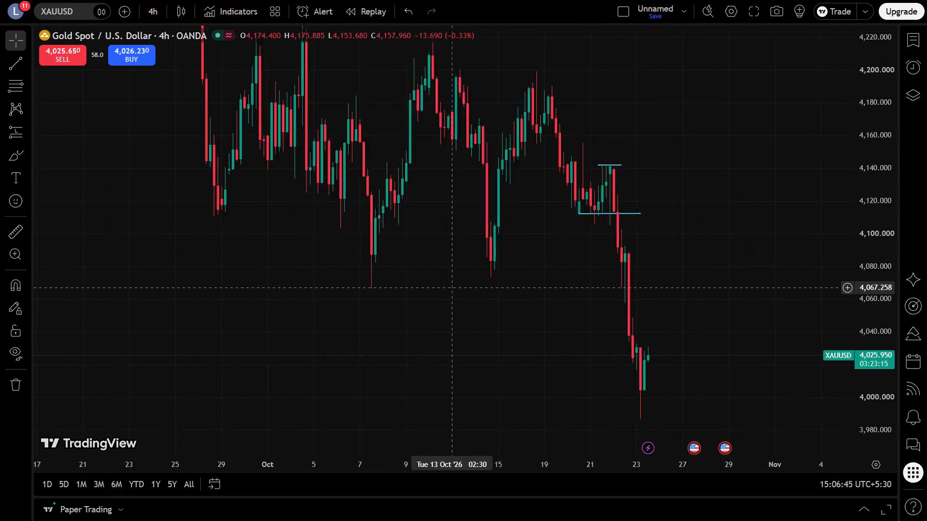
{"action": "scroll", "coordinate": [454, 287], "scroll_direction": "up", "scroll_amount": 2}
{"action": "left_click_drag", "start_coordinate": [446, 290], "coordinate": [450, 329]}
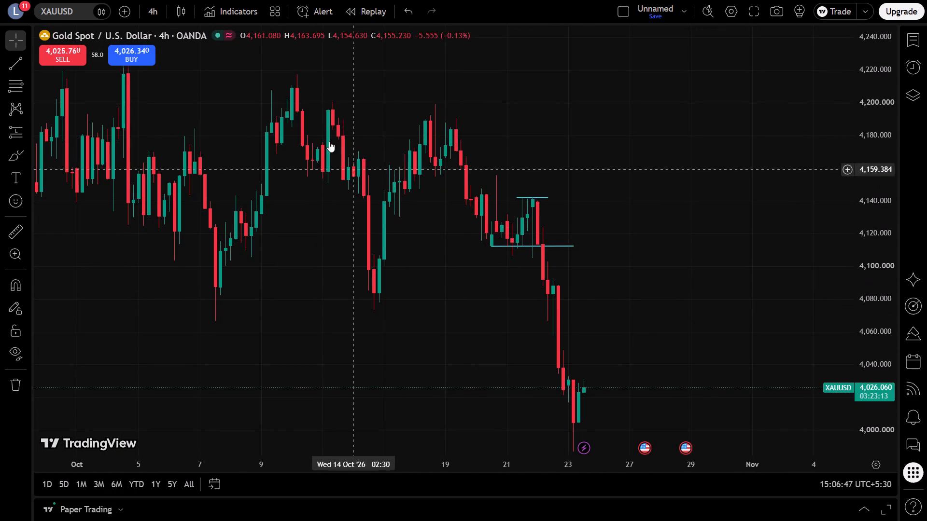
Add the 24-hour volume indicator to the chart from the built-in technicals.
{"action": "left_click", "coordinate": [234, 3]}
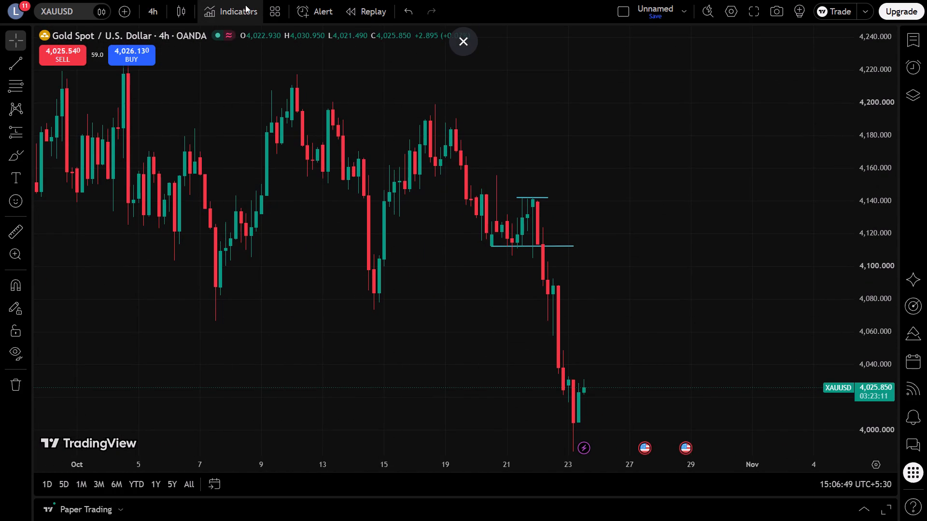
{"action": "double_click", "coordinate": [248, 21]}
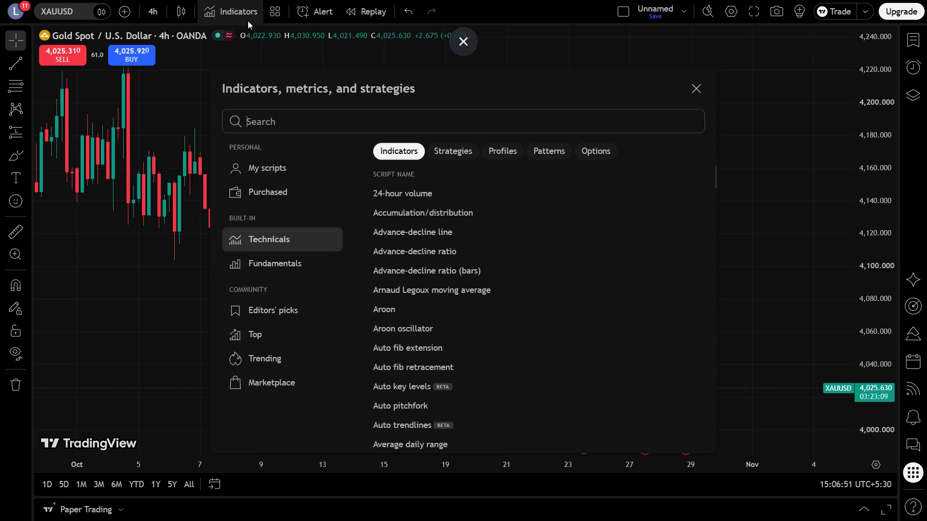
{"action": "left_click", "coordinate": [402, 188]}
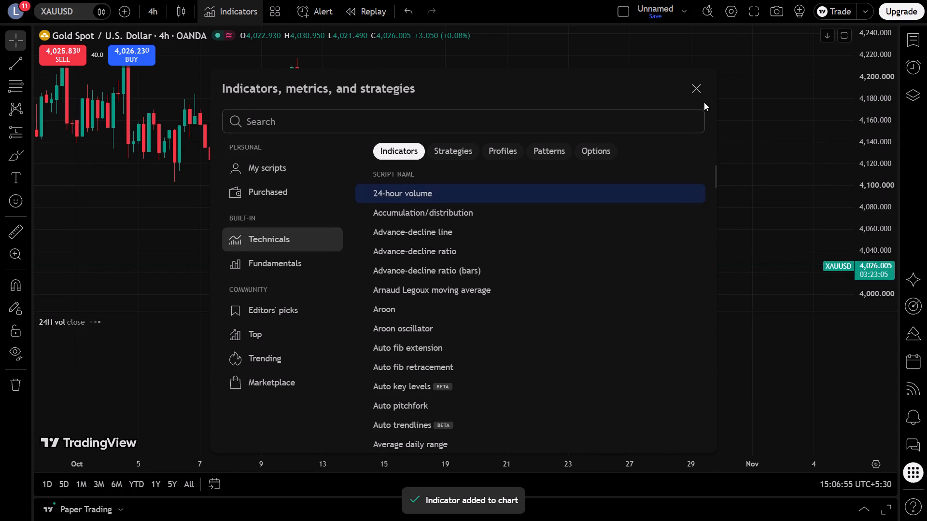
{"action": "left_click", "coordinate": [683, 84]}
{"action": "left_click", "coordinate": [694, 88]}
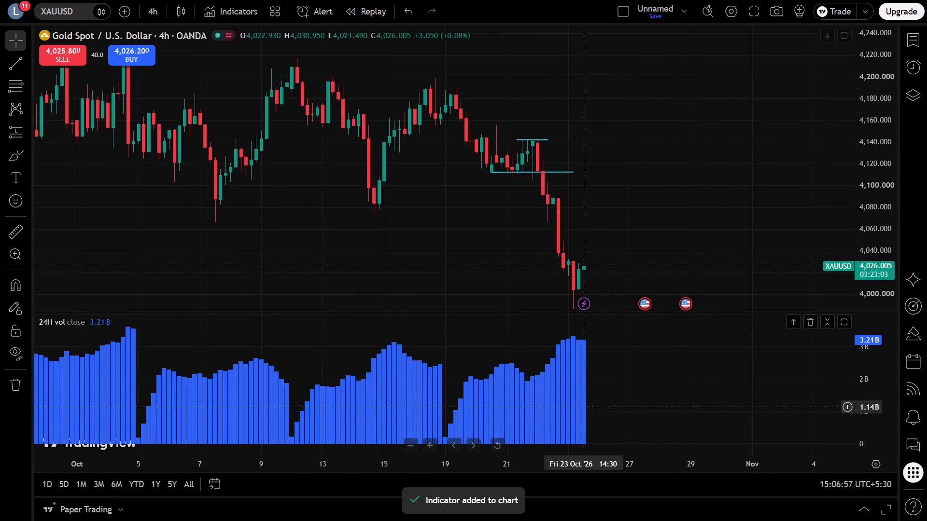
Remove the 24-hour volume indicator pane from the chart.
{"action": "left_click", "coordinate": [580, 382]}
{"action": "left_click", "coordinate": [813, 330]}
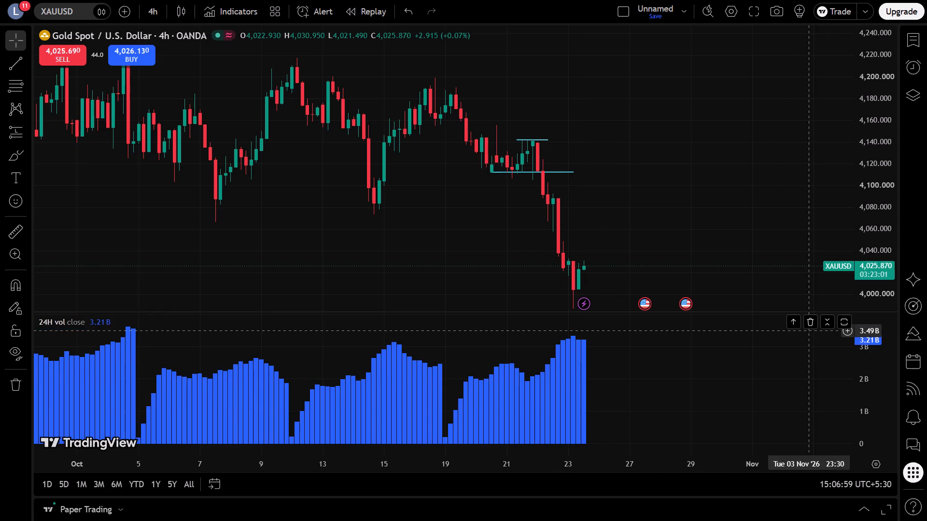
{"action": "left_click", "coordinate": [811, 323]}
Review the 4h gold price history from August through October, including its earlier highs and lows.
{"action": "left_click_drag", "start_coordinate": [657, 360], "coordinate": [589, 289]}
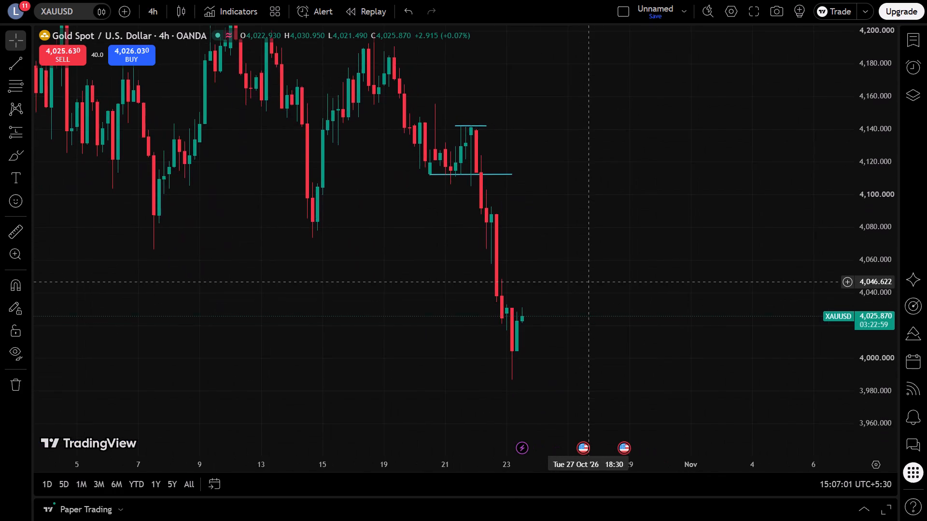
{"action": "left_click_drag", "start_coordinate": [589, 289], "coordinate": [593, 315]}
{"action": "scroll", "coordinate": [283, 280], "scroll_direction": "down", "scroll_amount": 7}
{"action": "left_click_drag", "start_coordinate": [397, 154], "coordinate": [448, 467]}
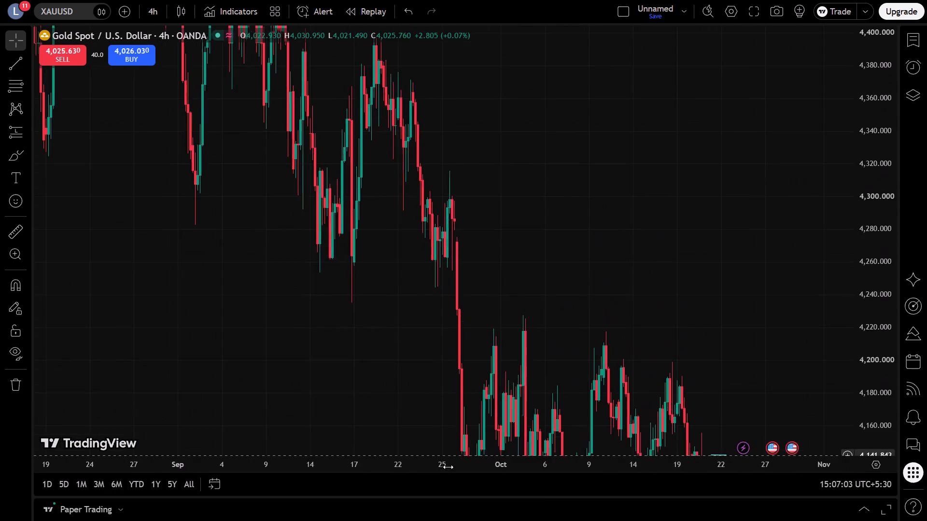
{"action": "left_click_drag", "start_coordinate": [448, 467], "coordinate": [199, 203]}
{"action": "scroll", "coordinate": [240, 210], "scroll_direction": "up", "scroll_amount": 6}
{"action": "left_click_drag", "start_coordinate": [269, 218], "coordinate": [534, 132]}
{"action": "scroll", "coordinate": [482, 254], "scroll_direction": "up", "scroll_amount": 3}
{"action": "left_click_drag", "start_coordinate": [377, 234], "coordinate": [605, 268]}
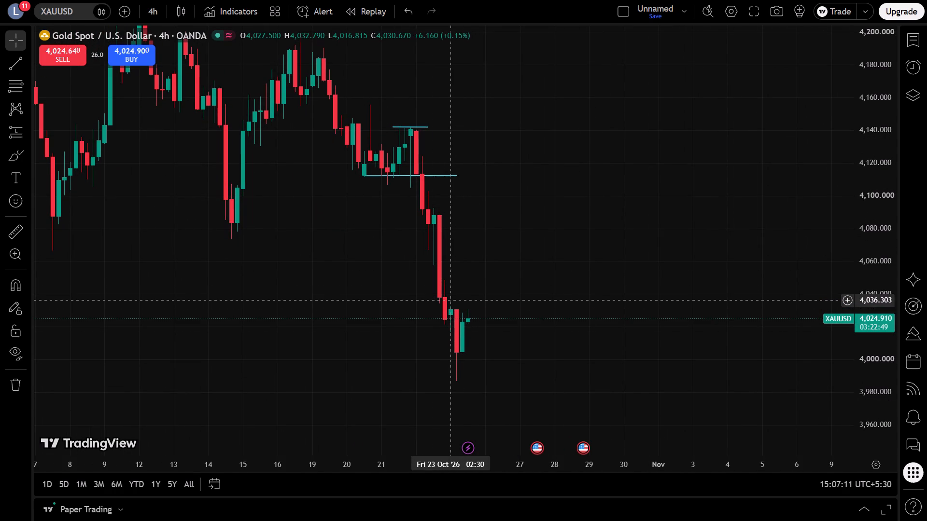
{"action": "scroll", "coordinate": [453, 297], "scroll_direction": "down", "scroll_amount": 2}
{"action": "left_click_drag", "start_coordinate": [415, 214], "coordinate": [576, 302]}
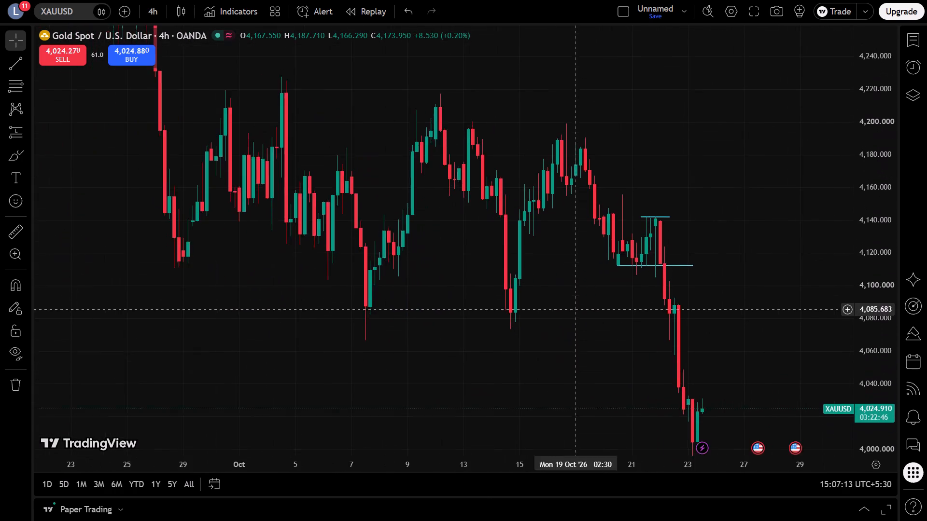
{"action": "left_click_drag", "start_coordinate": [576, 302], "coordinate": [519, 301]}
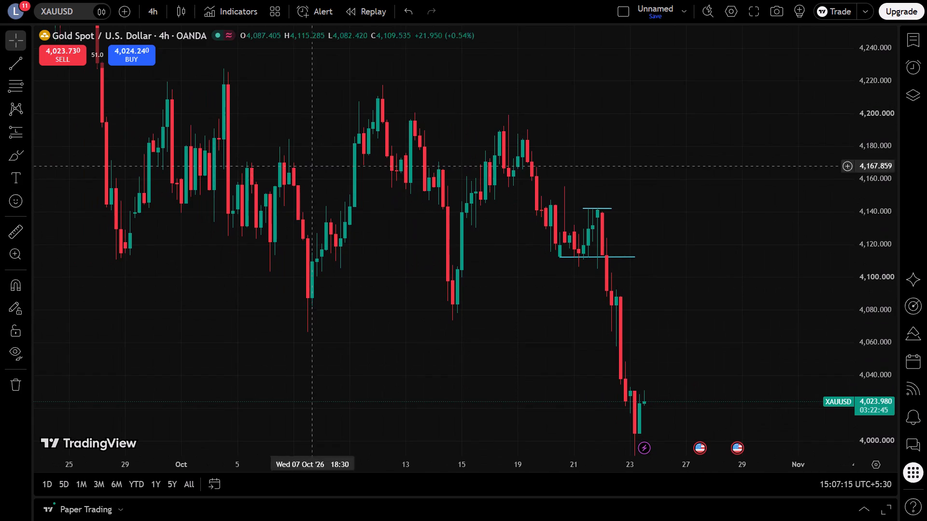
Switch the XAUUSD chart interval to 1 hour.
{"action": "left_click", "coordinate": [159, 12]}
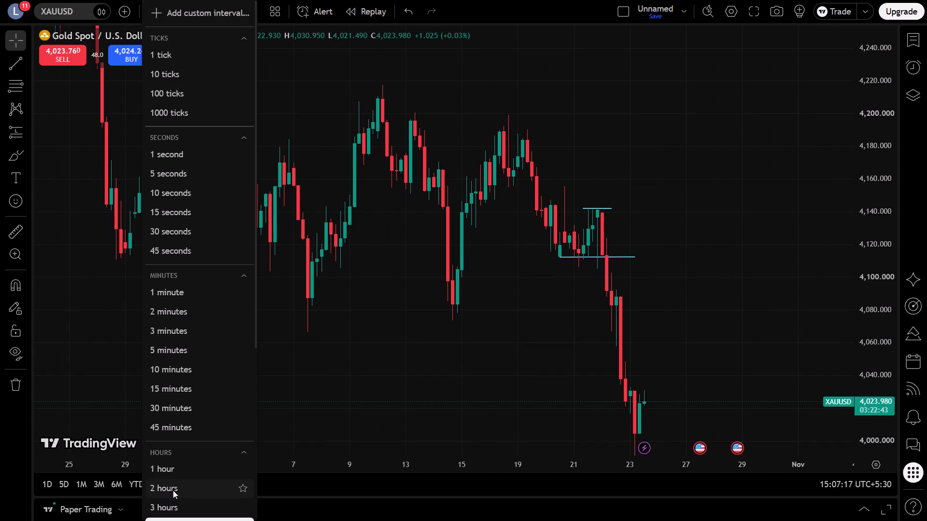
{"action": "left_click", "coordinate": [182, 468]}
Delete the two remaining blue trend lines, near 4,112 and 4,142.
{"action": "left_click_drag", "start_coordinate": [675, 360], "coordinate": [598, 307]}
{"action": "left_click", "coordinate": [448, 215]}
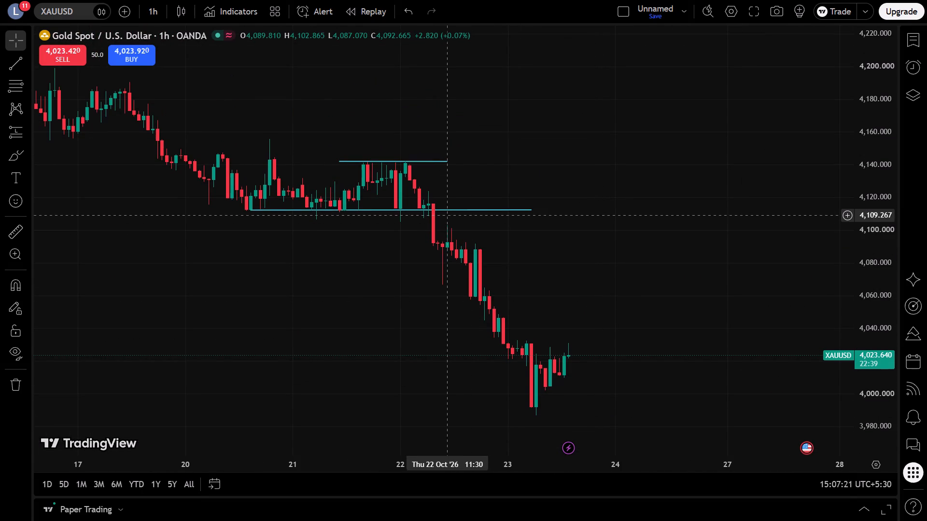
{"action": "left_click", "coordinate": [449, 211]}
{"action": "left_click", "coordinate": [685, 44]}
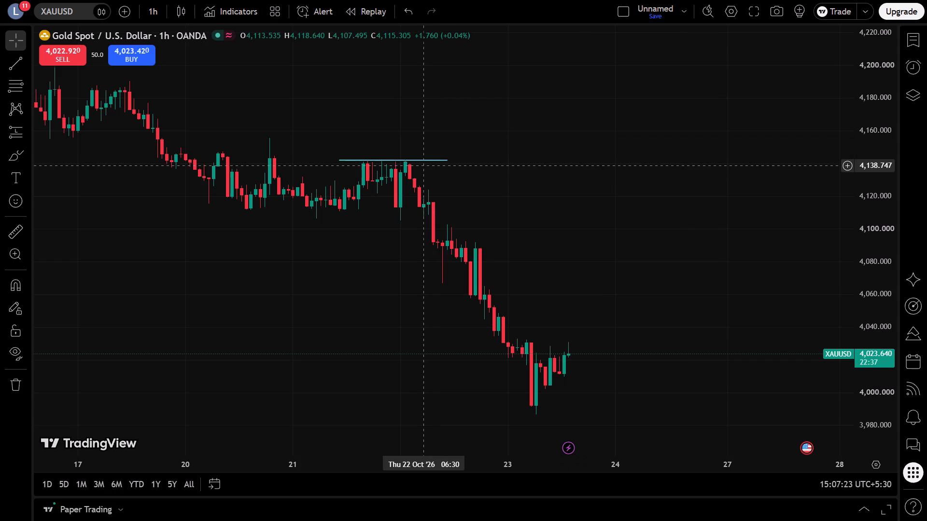
{"action": "left_click_drag", "start_coordinate": [422, 165], "coordinate": [429, 160]}
{"action": "left_click", "coordinate": [431, 158]}
{"action": "left_click", "coordinate": [688, 45]}
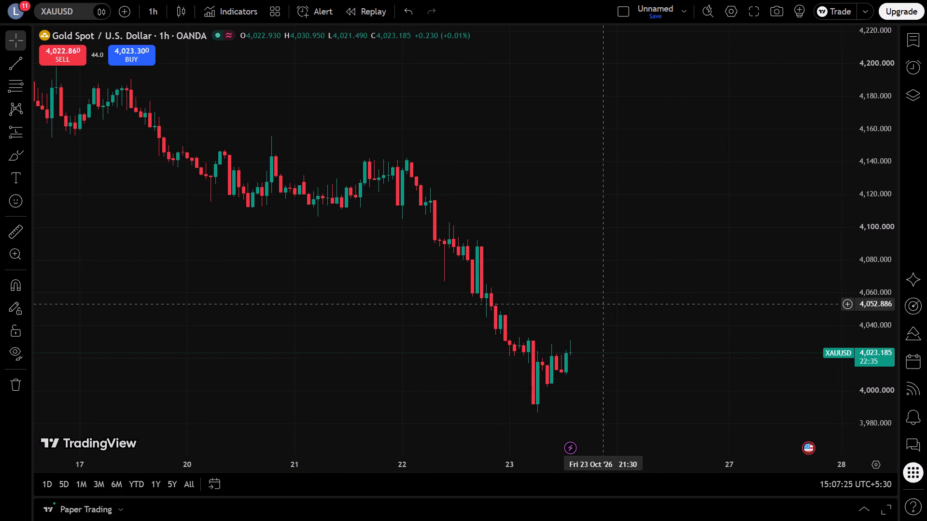
Draw a nearly horizontal trend line under the mid-October low, from 14 October at about 4,072 to 23 October at about 4,070.
{"action": "scroll", "coordinate": [594, 298], "scroll_direction": "down", "scroll_amount": 2}
{"action": "scroll", "coordinate": [574, 221], "scroll_direction": "down", "scroll_amount": 1}
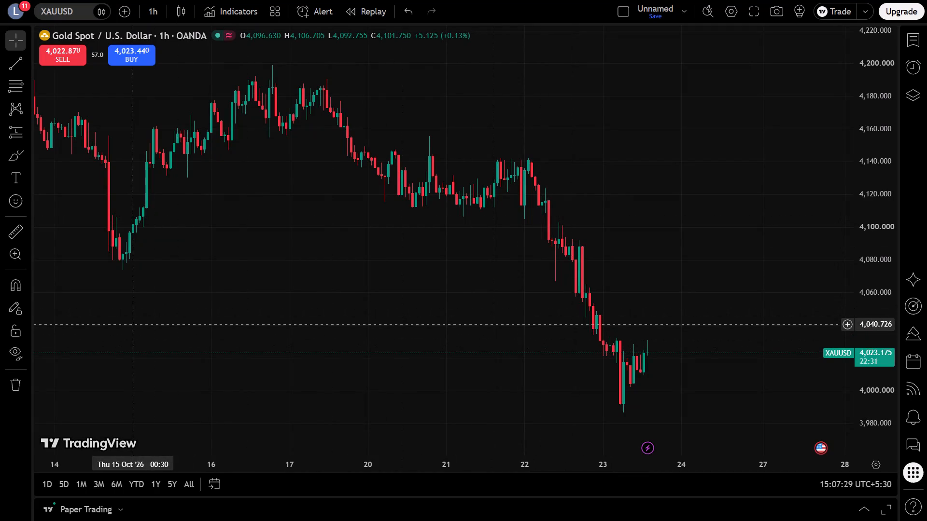
{"action": "left_click", "coordinate": [14, 66]}
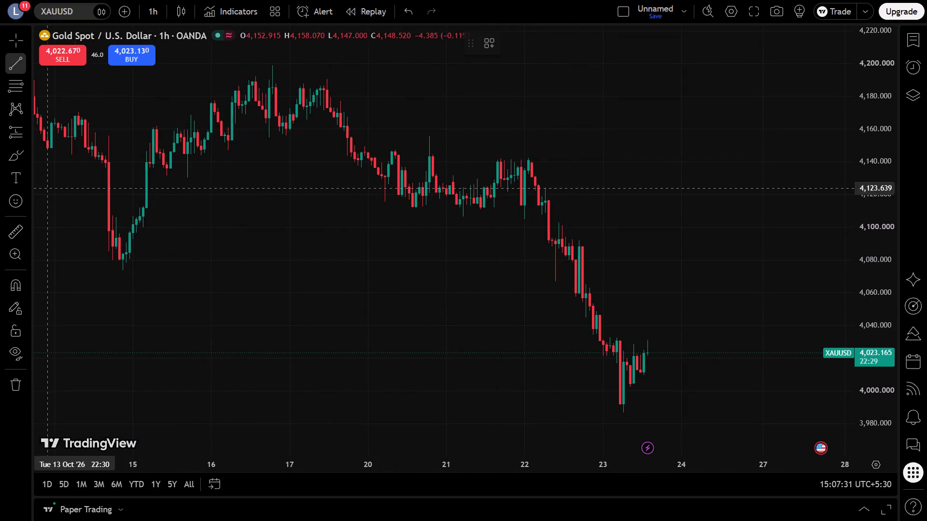
{"action": "left_click", "coordinate": [78, 272]}
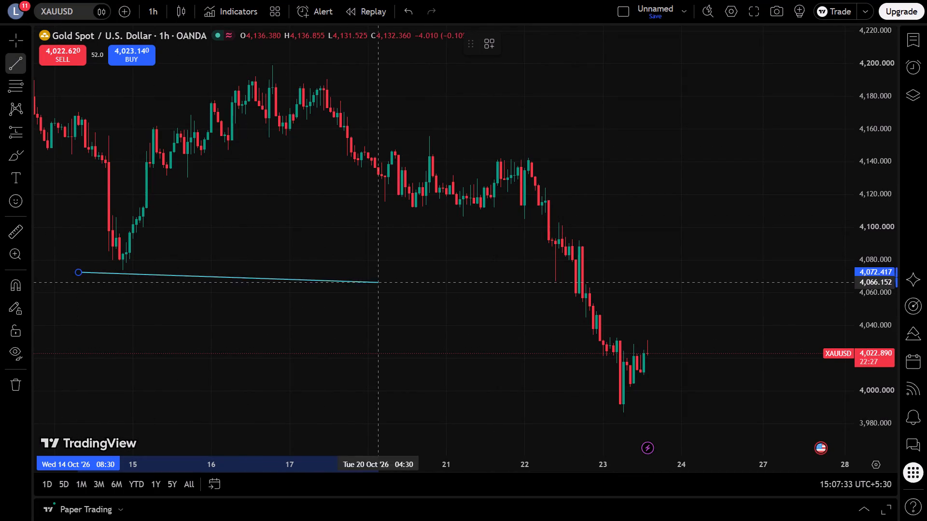
{"action": "left_click", "coordinate": [614, 271]}
{"action": "left_click", "coordinate": [614, 271]}
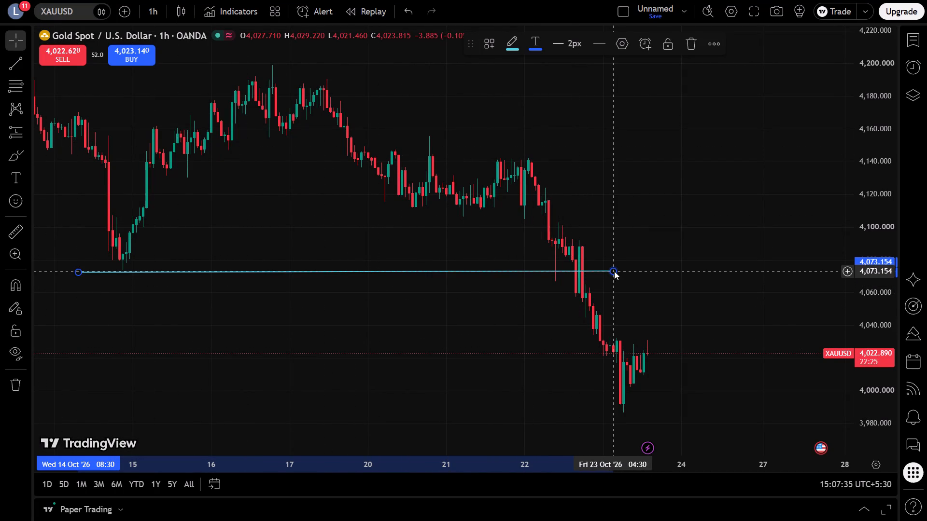
{"action": "left_click_drag", "start_coordinate": [614, 271], "coordinate": [650, 275]}
{"action": "left_click", "coordinate": [650, 275]}
{"action": "left_click", "coordinate": [504, 265]}
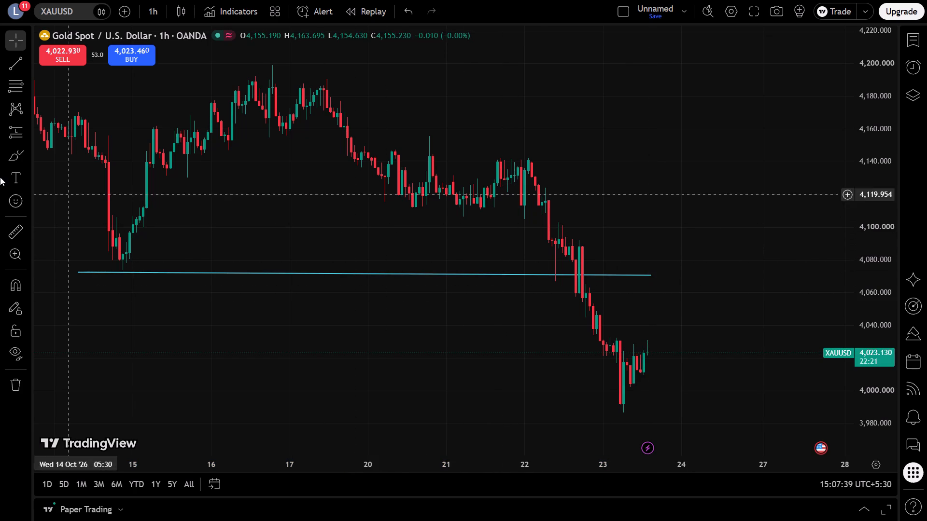
Draw a nearly horizontal trend line from 14 October at about 4,141 to 26 October at about 4,140.
{"action": "left_click", "coordinate": [9, 64]}
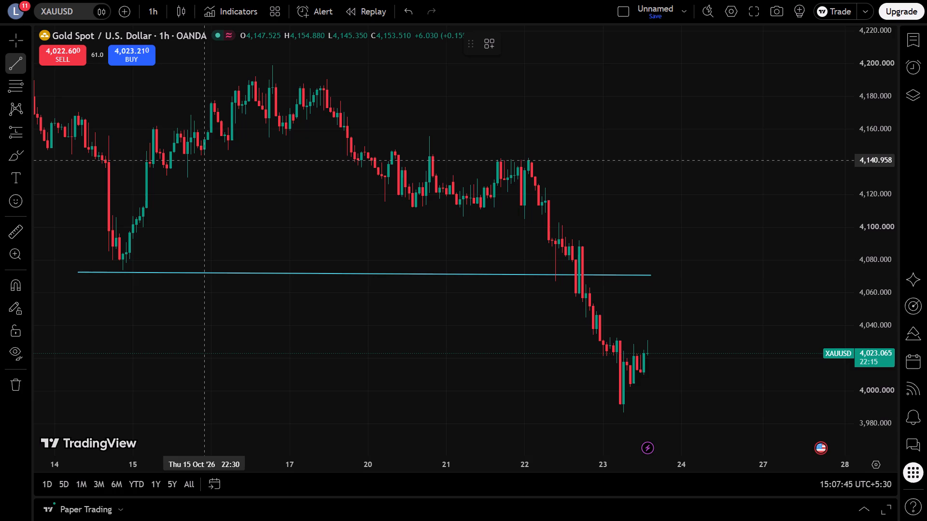
{"action": "left_click", "coordinate": [77, 160]}
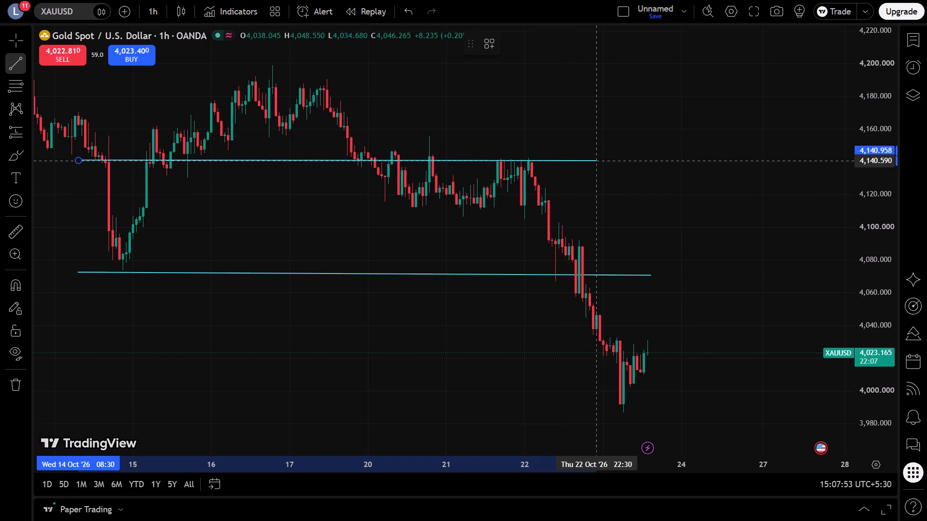
{"action": "left_click", "coordinate": [657, 158]}
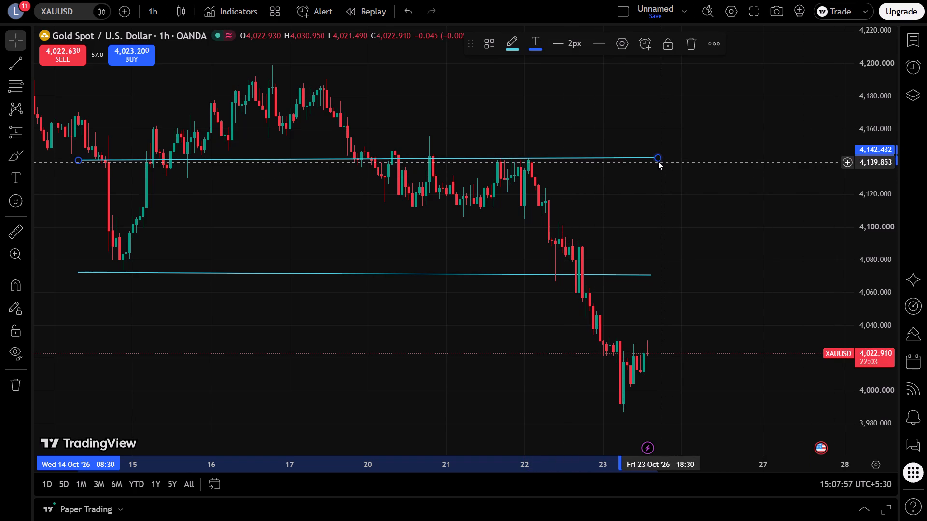
{"action": "left_click_drag", "start_coordinate": [657, 156], "coordinate": [746, 164]}
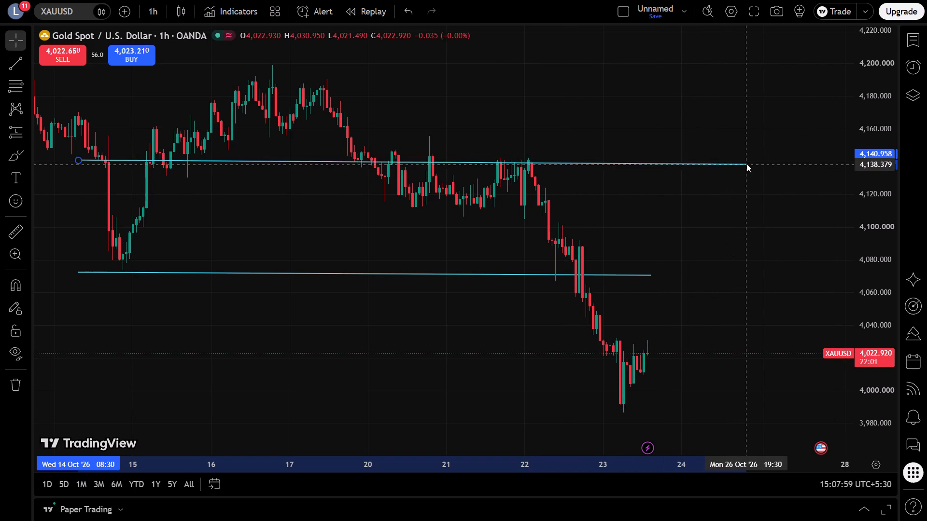
{"action": "left_click_drag", "start_coordinate": [746, 164], "coordinate": [757, 162]}
{"action": "left_click", "coordinate": [717, 138]}
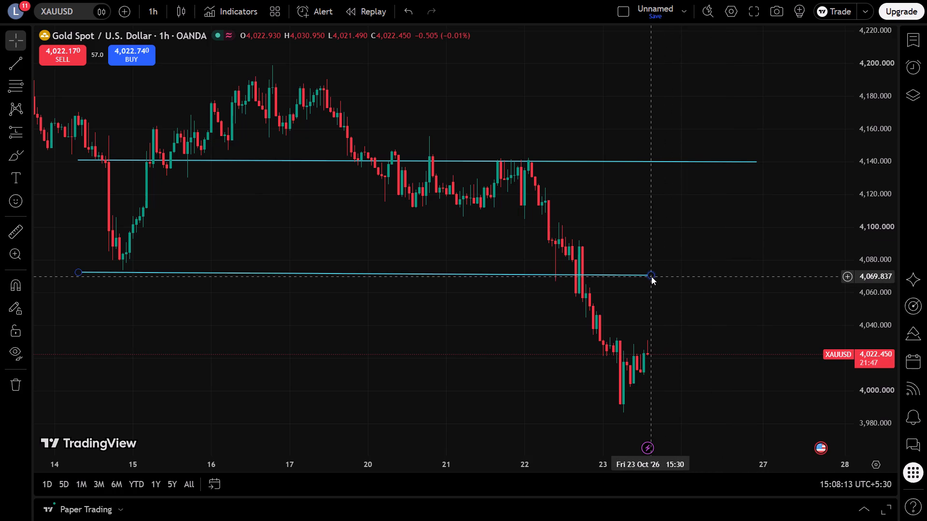
Extend the lower trend line's end point to 27 October at about 4,071.
{"action": "left_click_drag", "start_coordinate": [651, 276], "coordinate": [787, 274]}
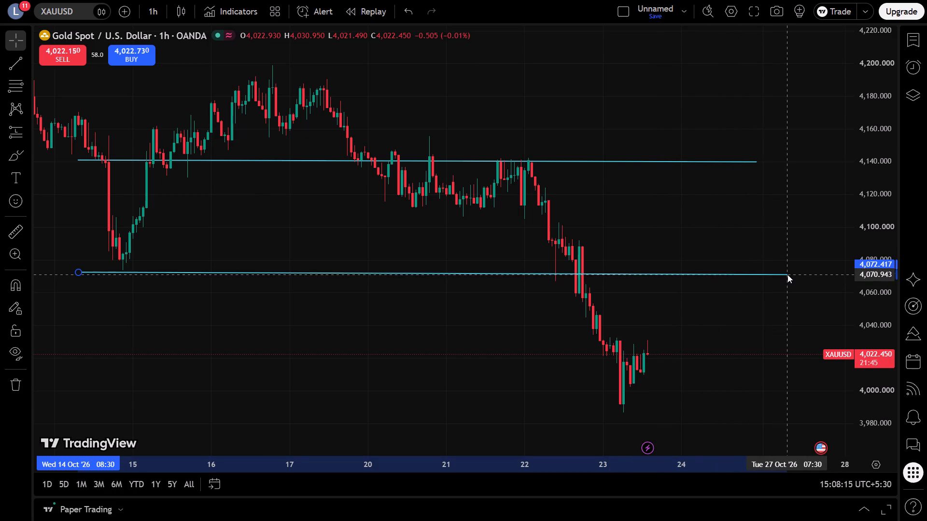
{"action": "left_click_drag", "start_coordinate": [787, 274], "coordinate": [787, 275]}
{"action": "left_click", "coordinate": [770, 253]}
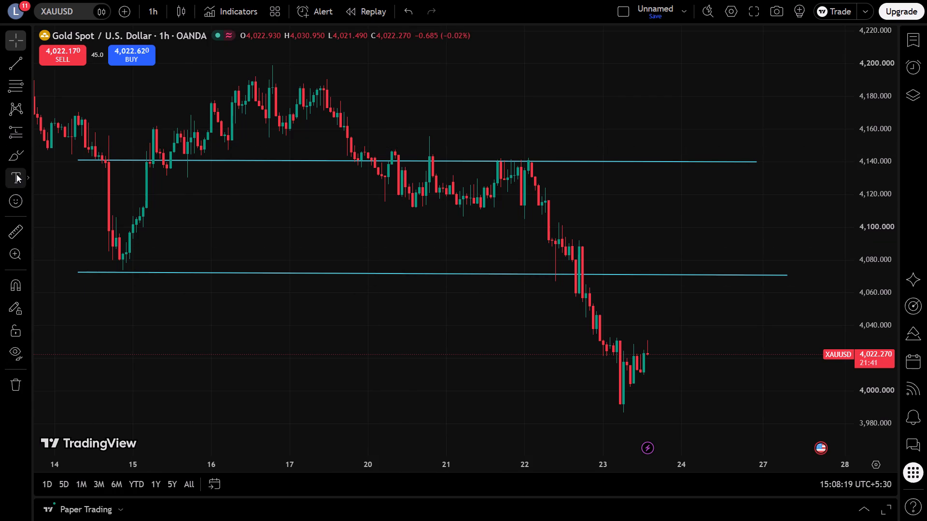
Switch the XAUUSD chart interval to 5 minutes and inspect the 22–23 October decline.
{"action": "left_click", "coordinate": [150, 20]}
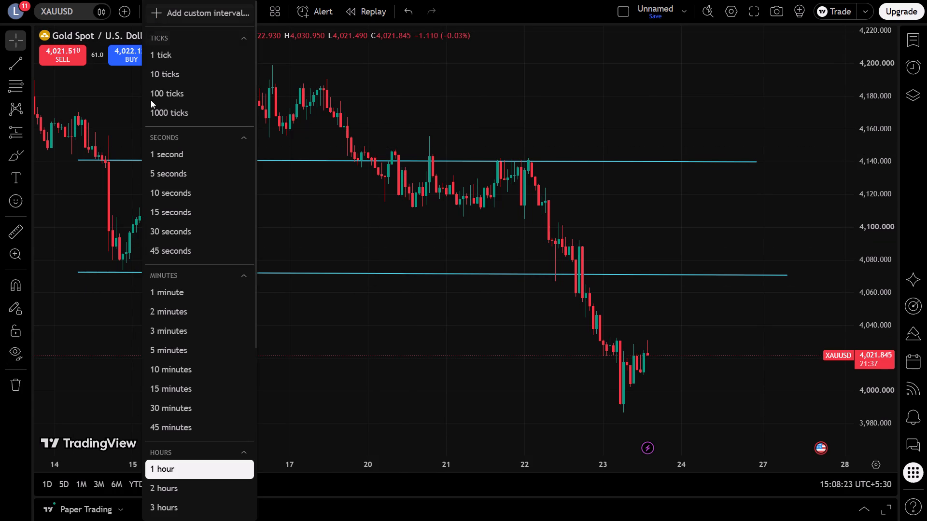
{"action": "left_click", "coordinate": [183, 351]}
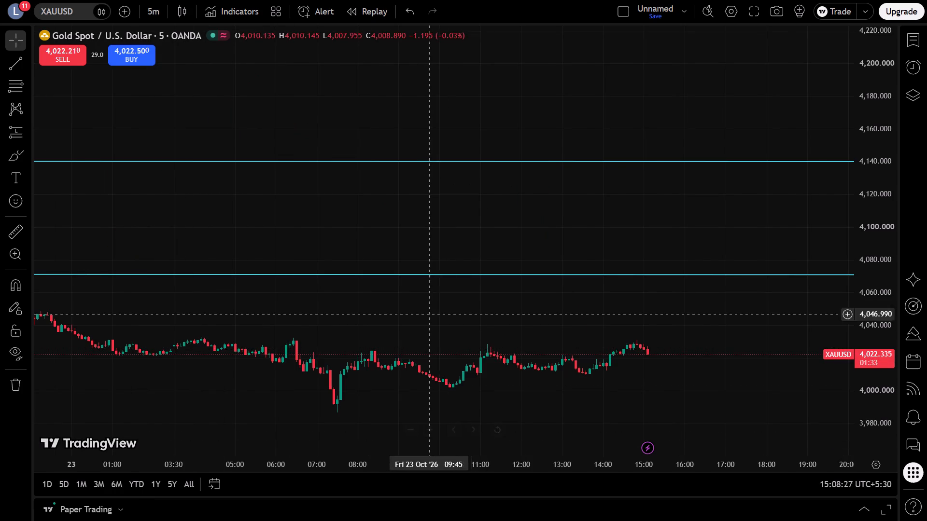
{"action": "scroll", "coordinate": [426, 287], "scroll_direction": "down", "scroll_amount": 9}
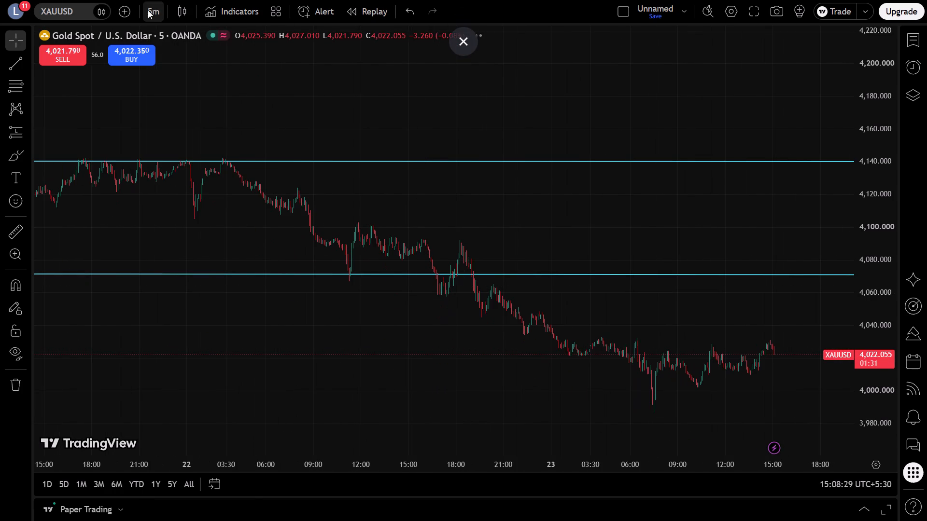
Switch the XAUUSD chart interval to 15 minutes.
{"action": "left_click", "coordinate": [150, 10]}
{"action": "left_click", "coordinate": [166, 386]}
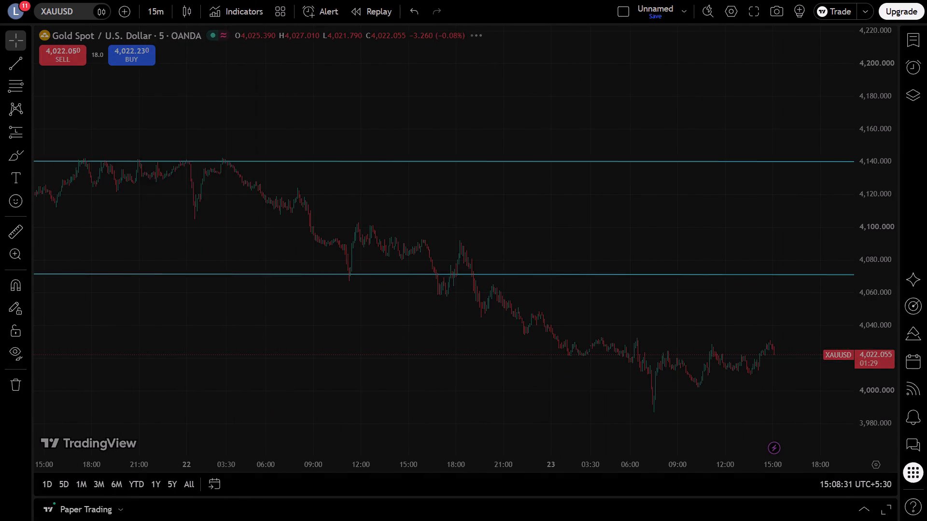
Examine the 15-minute price action of 20–23 October relative to the two trend lines and the most recent candles.
{"action": "left_click_drag", "start_coordinate": [558, 343], "coordinate": [379, 340]}
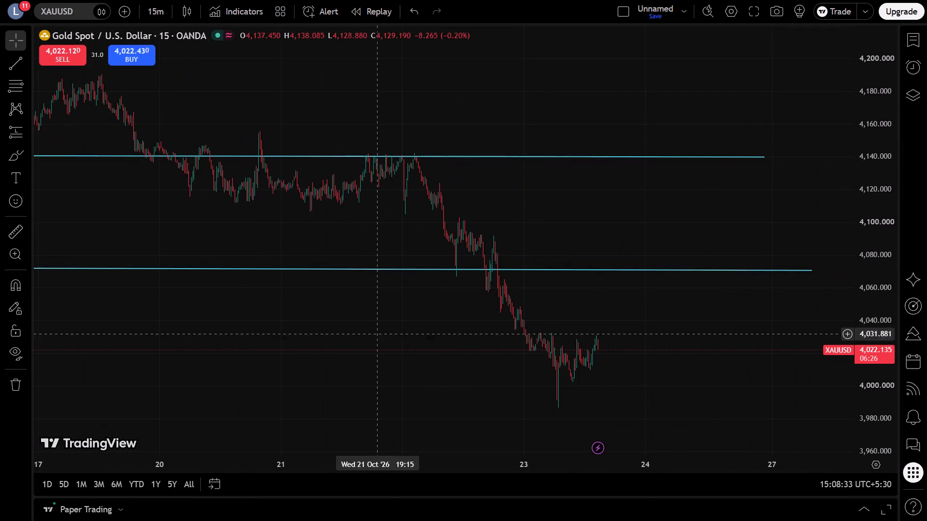
{"action": "scroll", "coordinate": [527, 300], "scroll_direction": "up", "scroll_amount": 8}
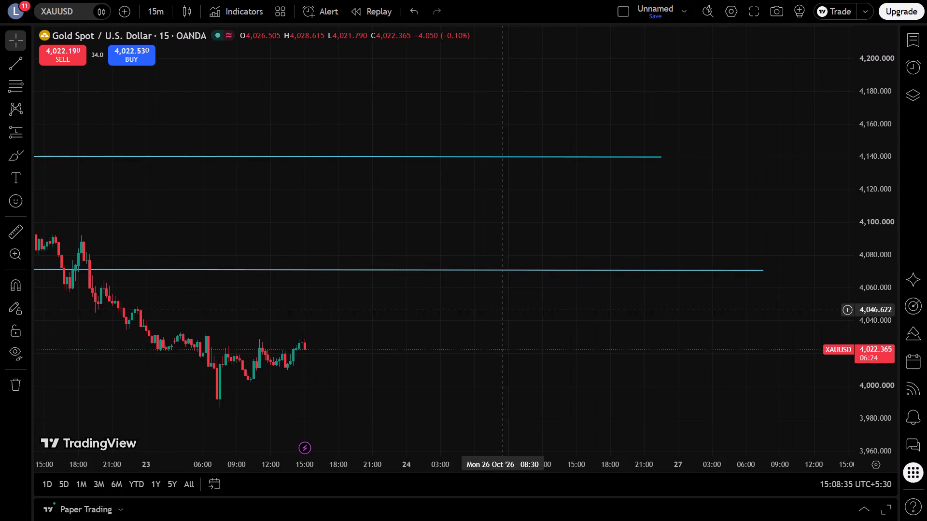
{"action": "left_click_drag", "start_coordinate": [305, 309], "coordinate": [467, 310]}
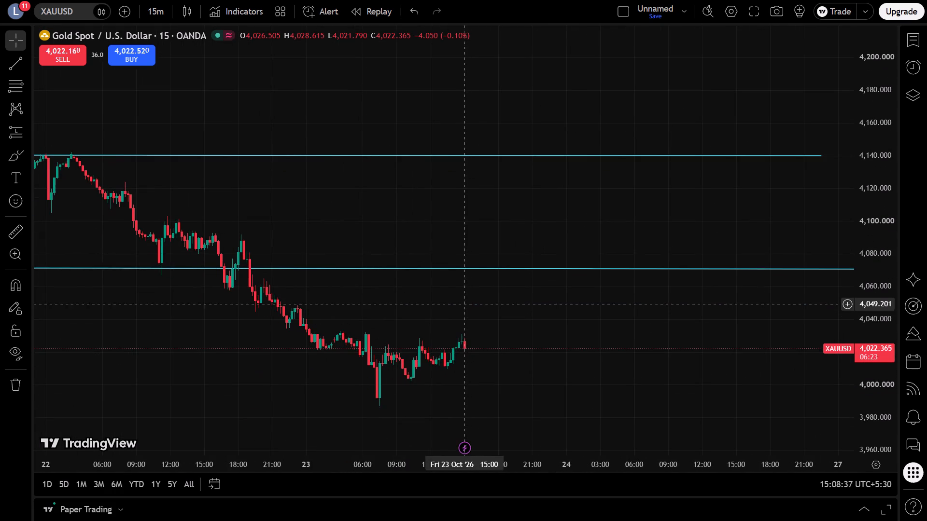
{"action": "left_click", "coordinate": [468, 269]}
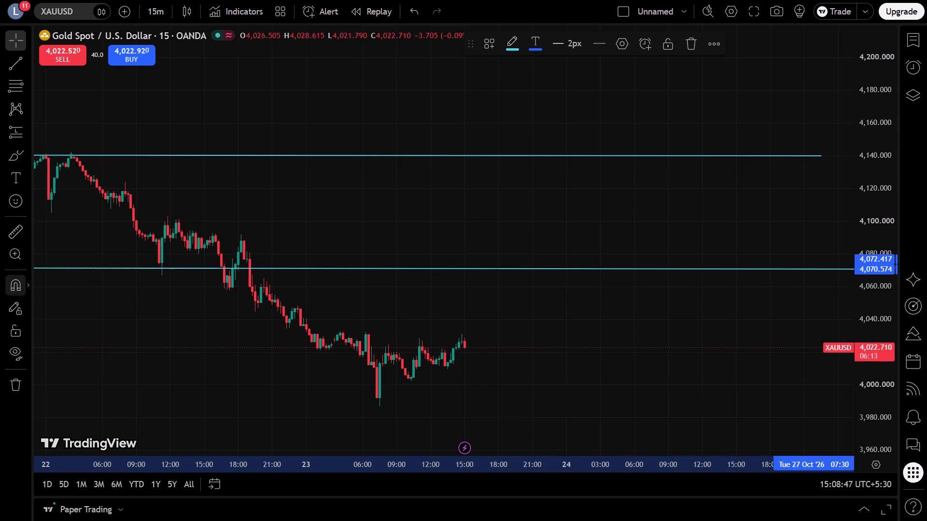
{"action": "scroll", "coordinate": [556, 390], "scroll_direction": "down", "scroll_amount": 4}
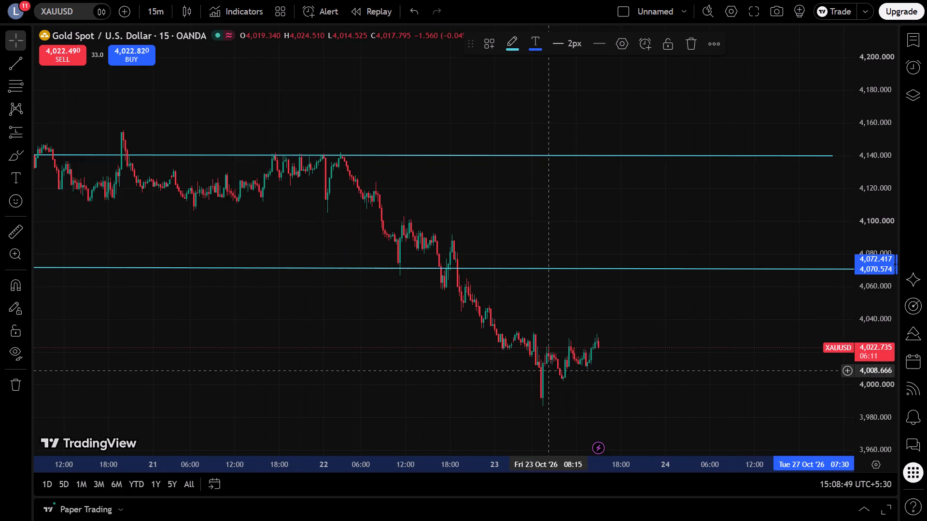
{"action": "scroll", "coordinate": [598, 384], "scroll_direction": "up", "scroll_amount": 5}
{"action": "scroll", "coordinate": [503, 359], "scroll_direction": "up", "scroll_amount": 1}
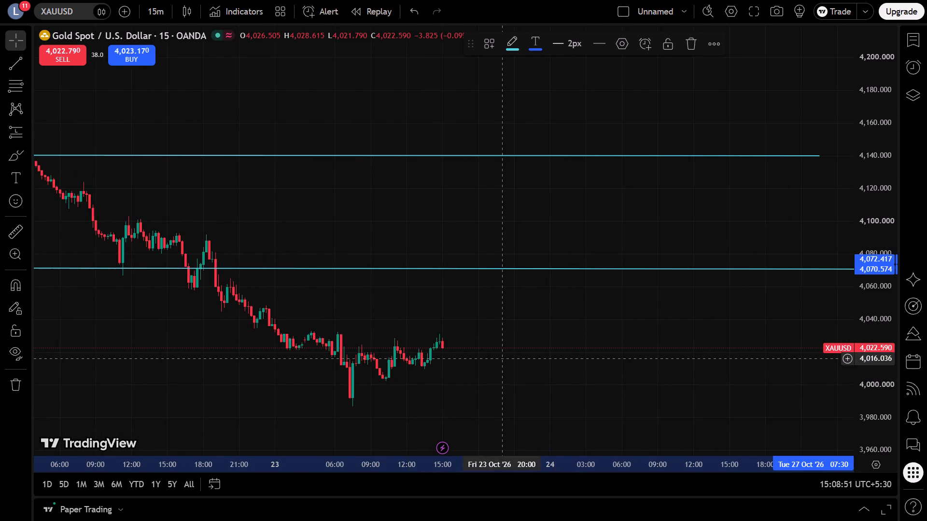
{"action": "scroll", "coordinate": [503, 359], "scroll_direction": "up", "scroll_amount": 3}
{"action": "scroll", "coordinate": [378, 373], "scroll_direction": "up", "scroll_amount": 2}
{"action": "left_click_drag", "start_coordinate": [232, 292], "coordinate": [552, 221]}
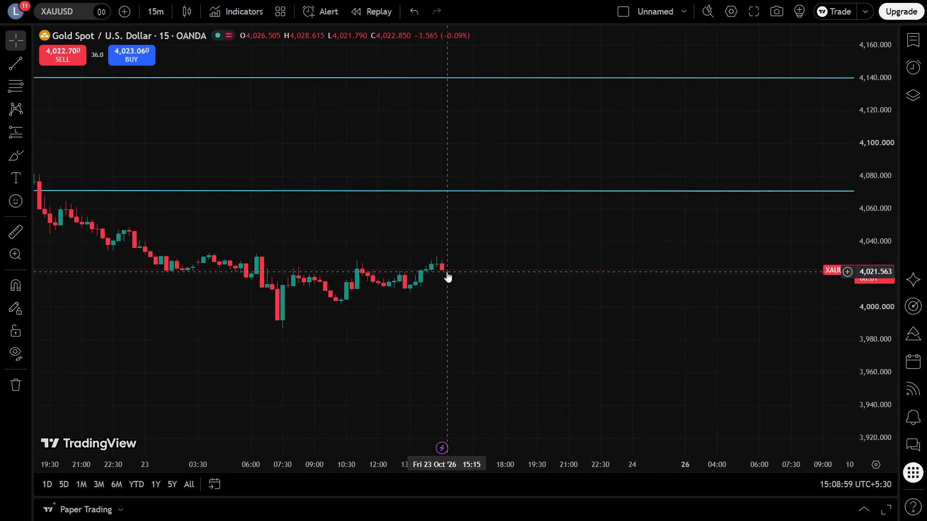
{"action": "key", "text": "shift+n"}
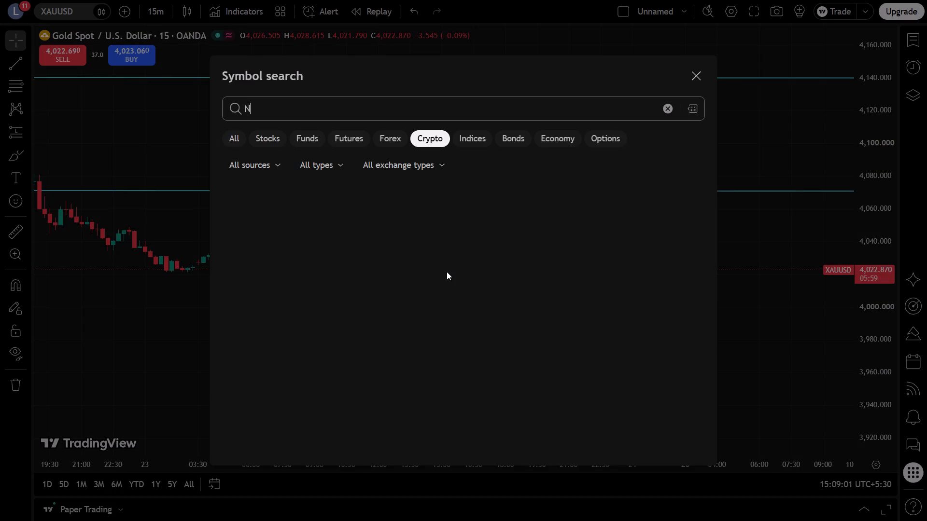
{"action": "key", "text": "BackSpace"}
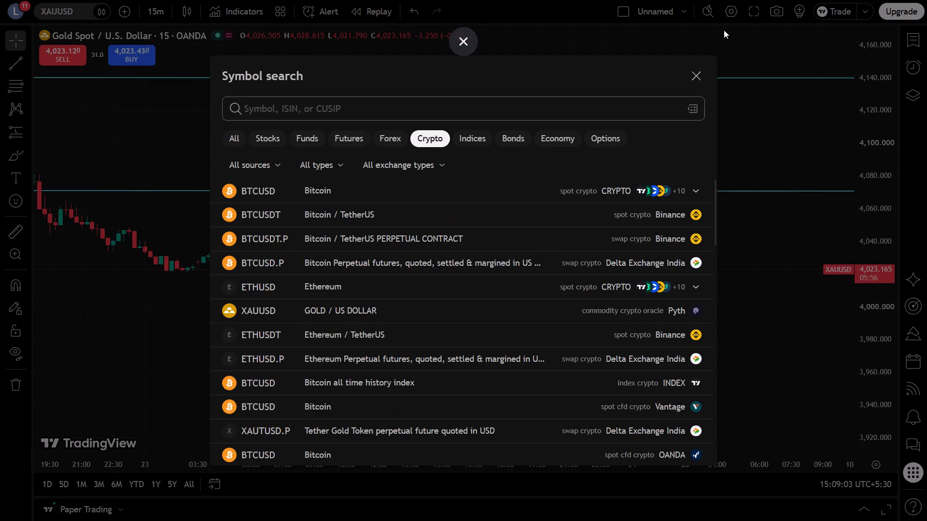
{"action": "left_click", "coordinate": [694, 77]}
Place a market buy order for 10 units of XAUUSD without preset exits.
{"action": "key", "text": "shift+b"}
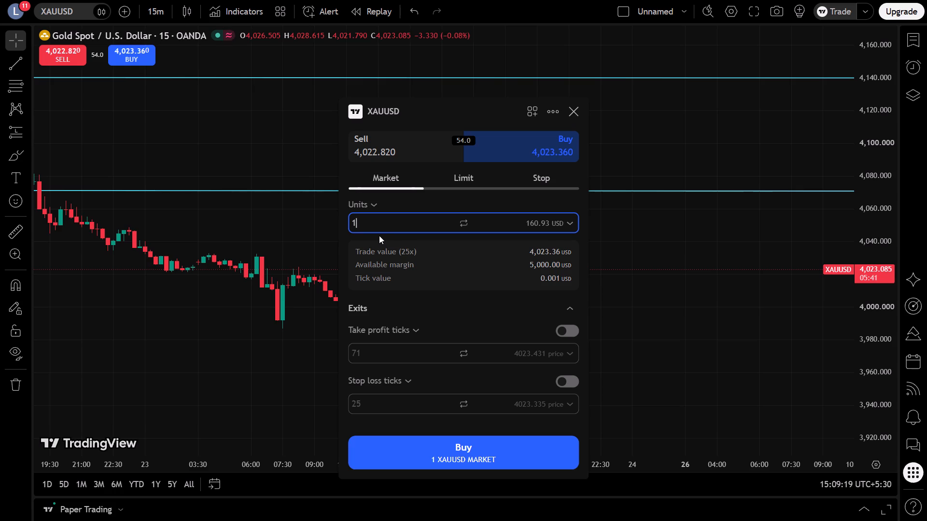
{"action": "key", "text": "0"}
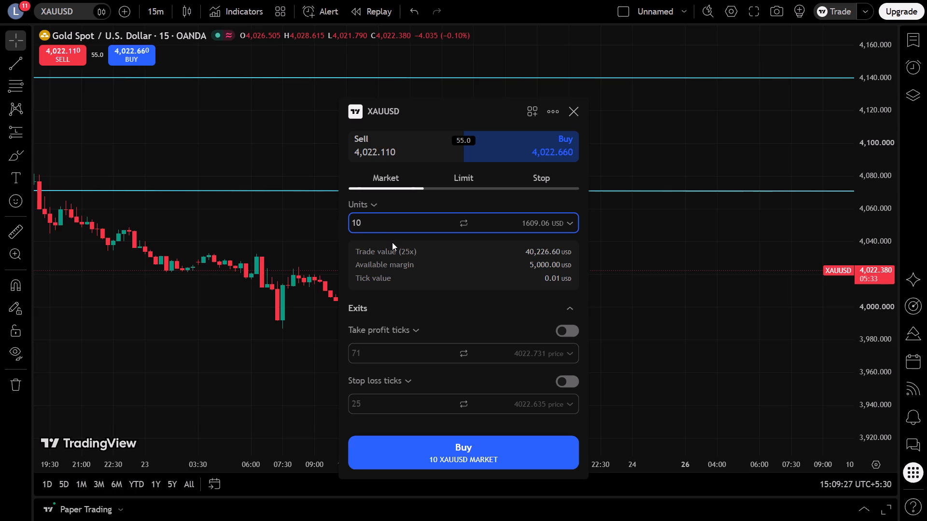
{"action": "left_click", "coordinate": [484, 462]}
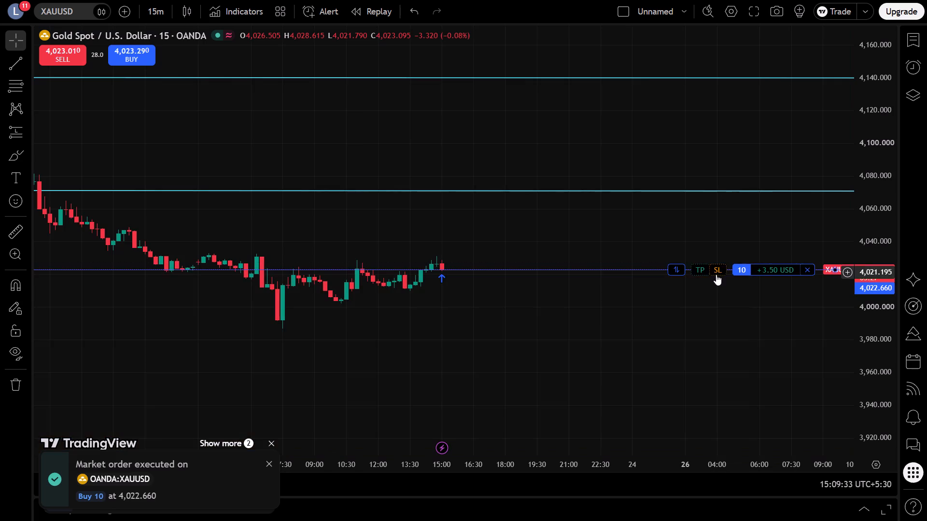
Set the long position's take profit on the lower trend line, at about 4,070.9.
{"action": "left_click", "coordinate": [699, 271]}
{"action": "left_click_drag", "start_coordinate": [699, 271], "coordinate": [698, 235]}
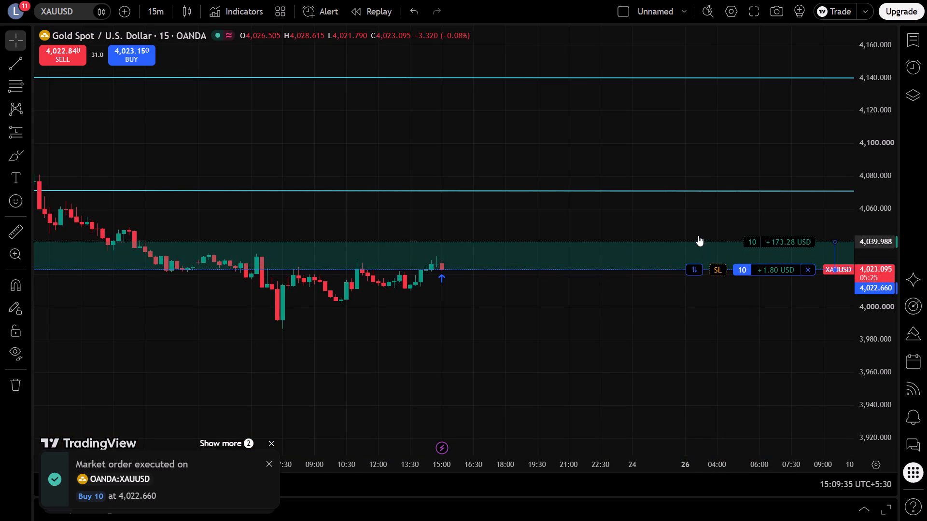
{"action": "left_click_drag", "start_coordinate": [698, 235], "coordinate": [701, 194]}
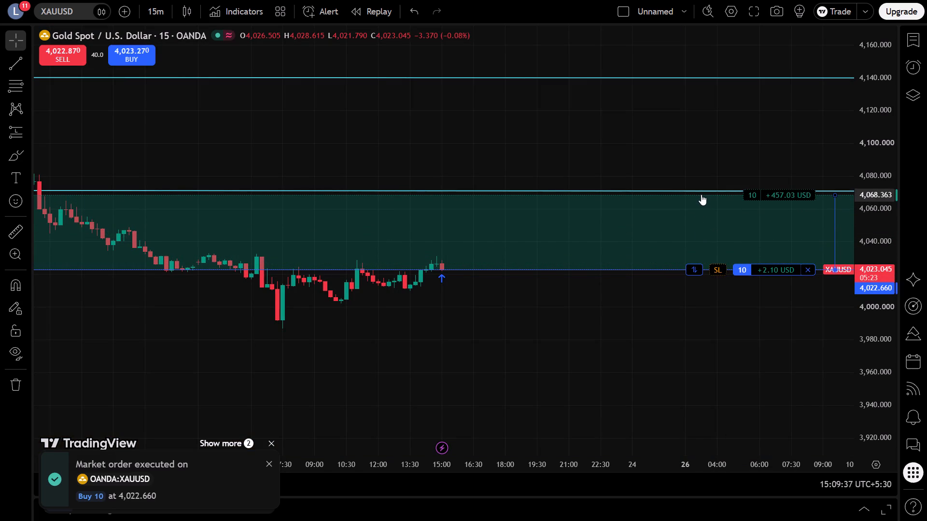
{"action": "left_click_drag", "start_coordinate": [701, 194], "coordinate": [703, 190]}
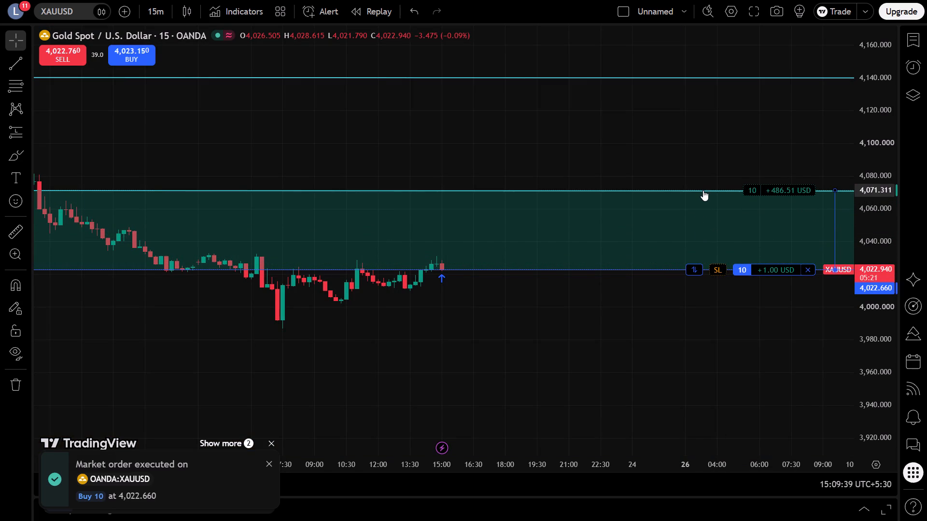
{"action": "left_click_drag", "start_coordinate": [703, 190], "coordinate": [703, 191]}
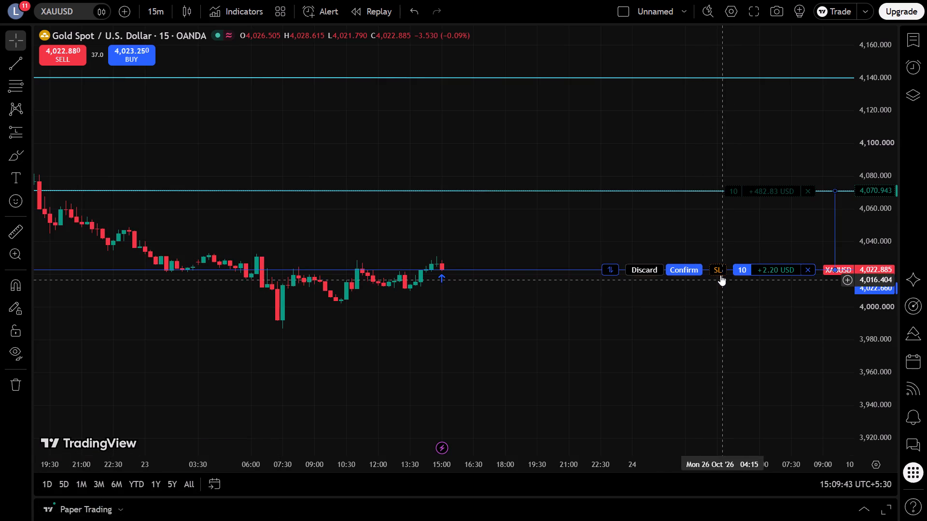
Set the position's stop loss at about 3,982, just below the 23 October low, and submit both exit orders.
{"action": "left_click_drag", "start_coordinate": [718, 272], "coordinate": [725, 331]}
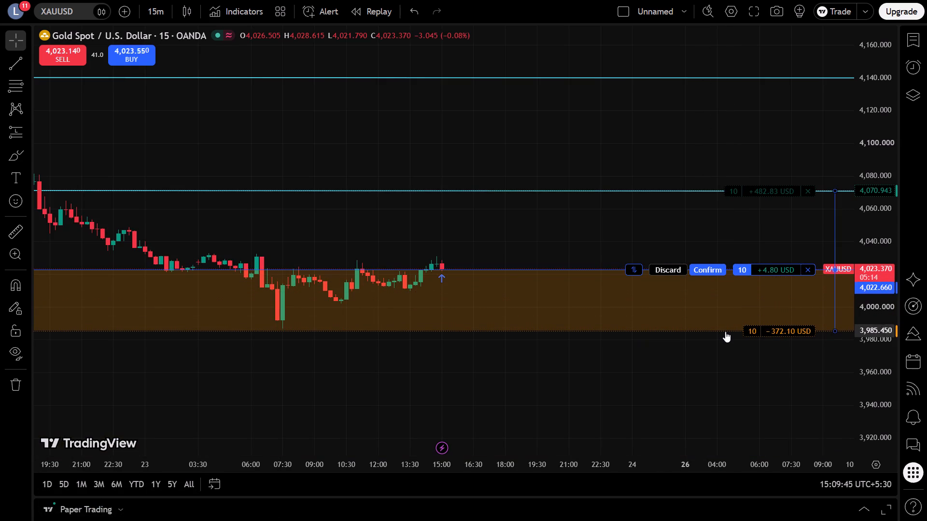
{"action": "left_click_drag", "start_coordinate": [725, 331], "coordinate": [729, 345]}
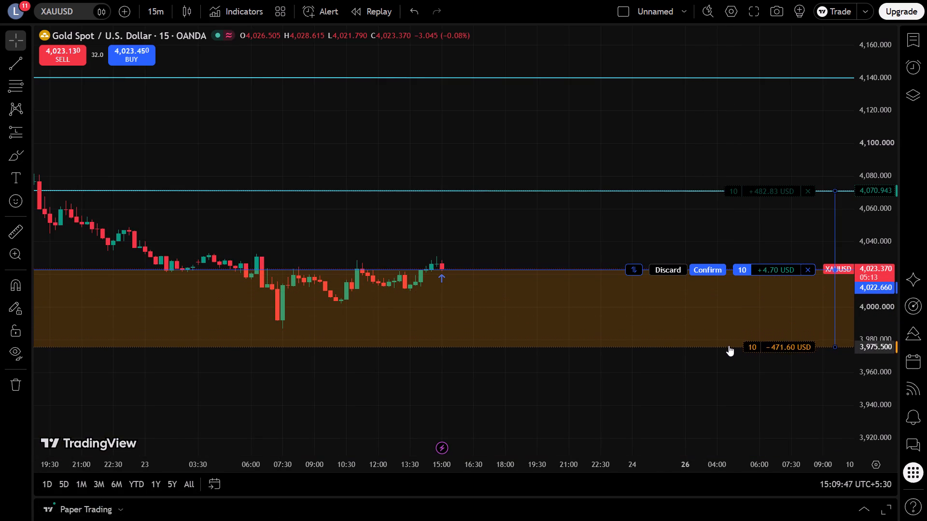
{"action": "left_click_drag", "start_coordinate": [729, 345], "coordinate": [729, 336]}
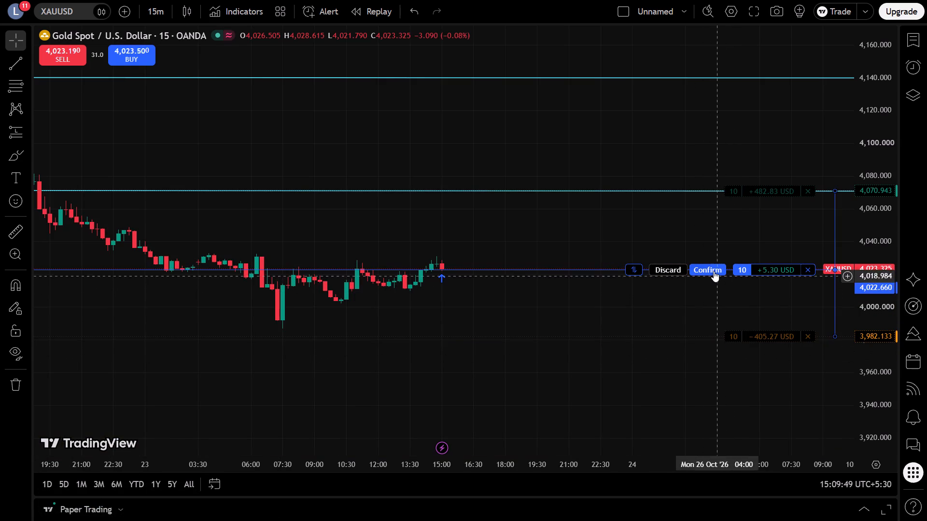
{"action": "left_click", "coordinate": [714, 271]}
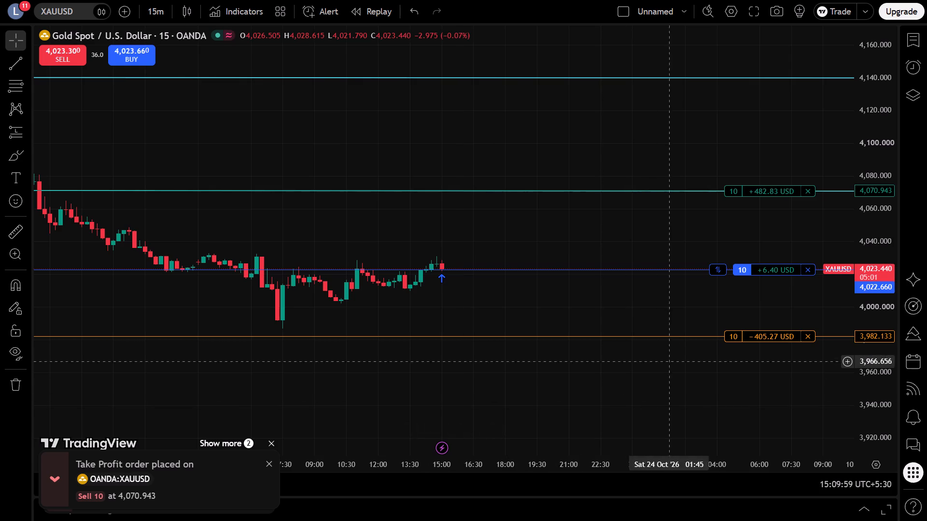
Raise the position's stop loss to about 4,003.
{"action": "left_click_drag", "start_coordinate": [733, 340], "coordinate": [735, 329]}
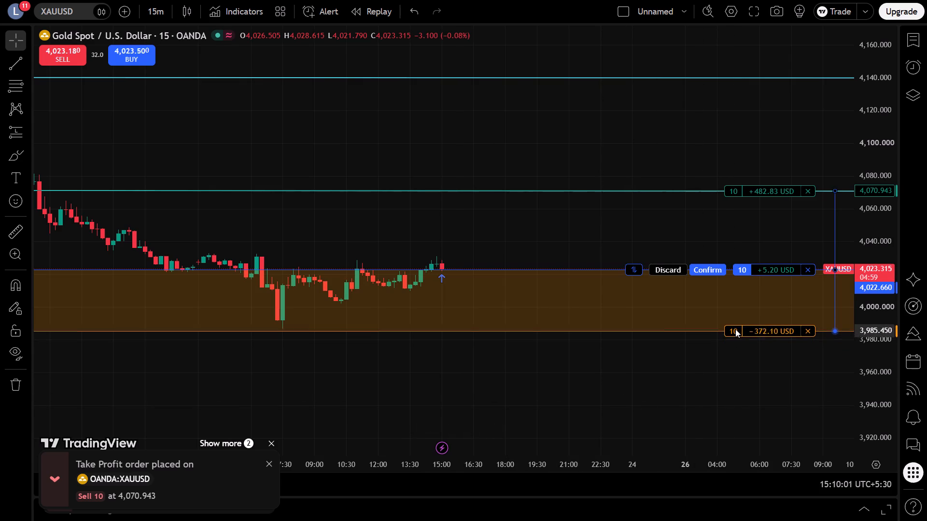
{"action": "left_click_drag", "start_coordinate": [735, 329], "coordinate": [739, 317]}
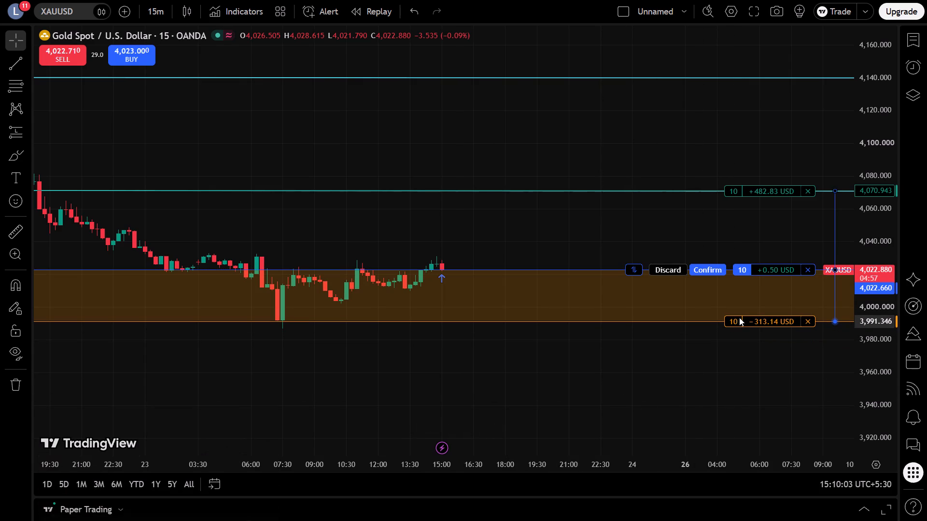
{"action": "left_click_drag", "start_coordinate": [739, 317], "coordinate": [739, 317]}
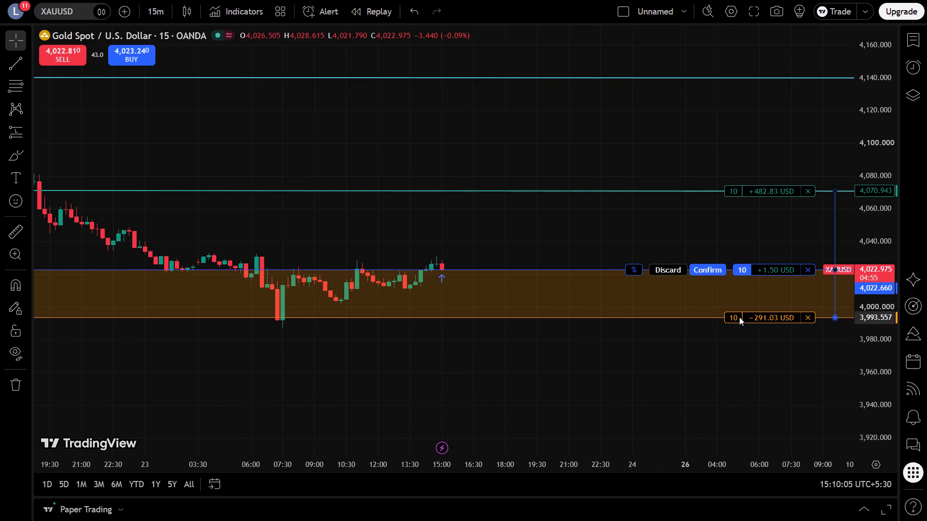
{"action": "left_click_drag", "start_coordinate": [739, 317], "coordinate": [742, 307]}
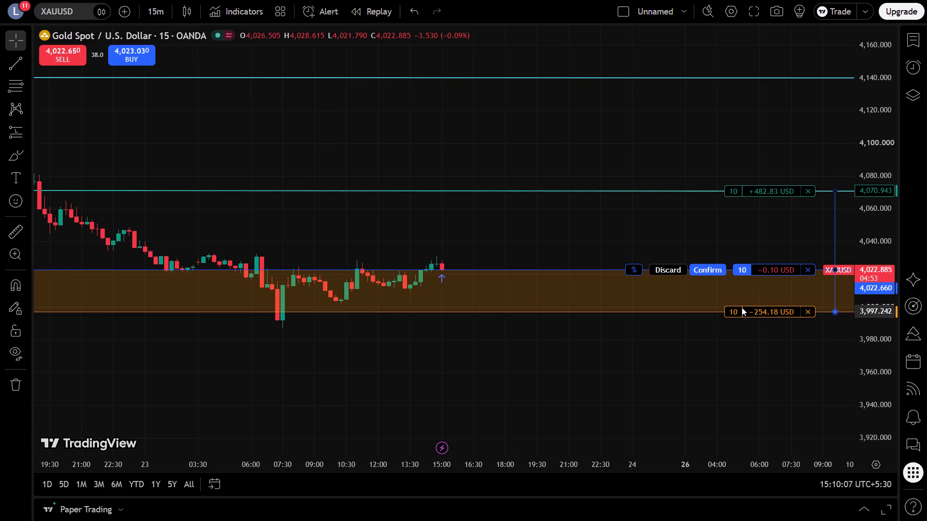
{"action": "left_click_drag", "start_coordinate": [742, 307], "coordinate": [743, 302]}
{"action": "left_click", "coordinate": [743, 337]}
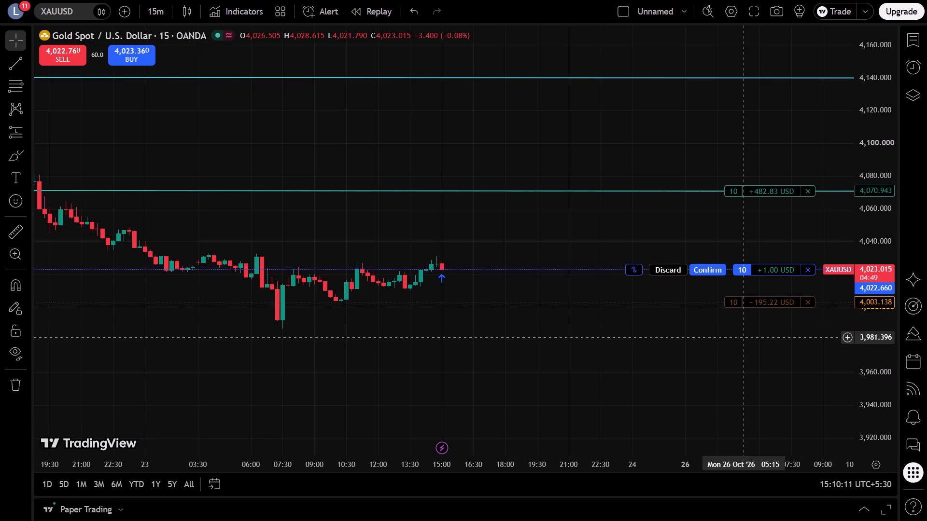
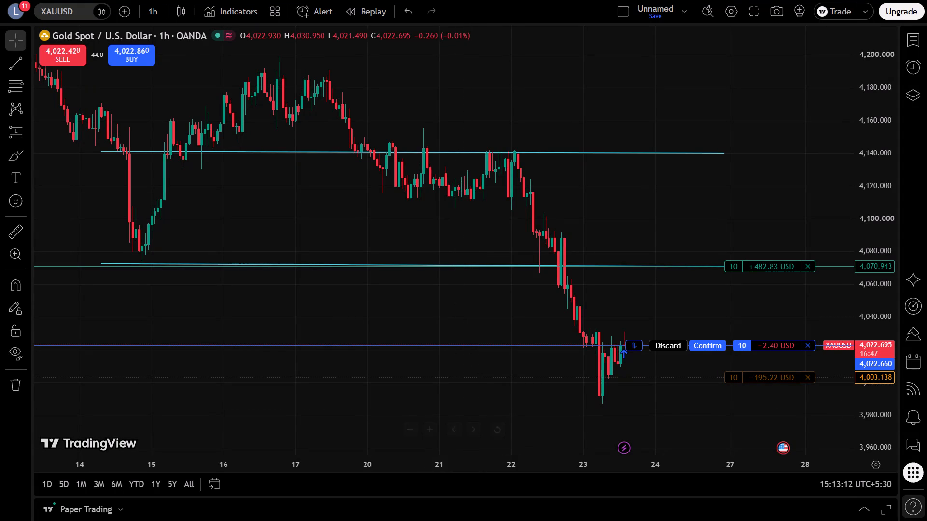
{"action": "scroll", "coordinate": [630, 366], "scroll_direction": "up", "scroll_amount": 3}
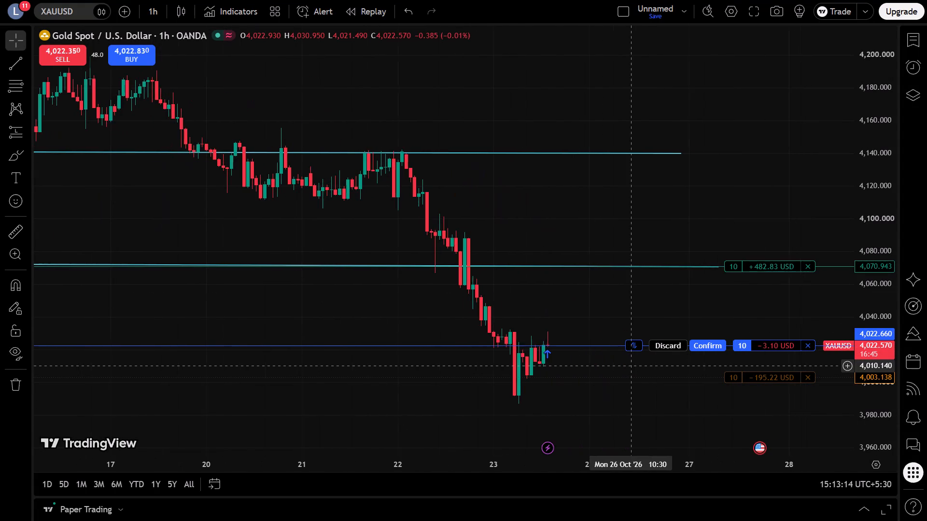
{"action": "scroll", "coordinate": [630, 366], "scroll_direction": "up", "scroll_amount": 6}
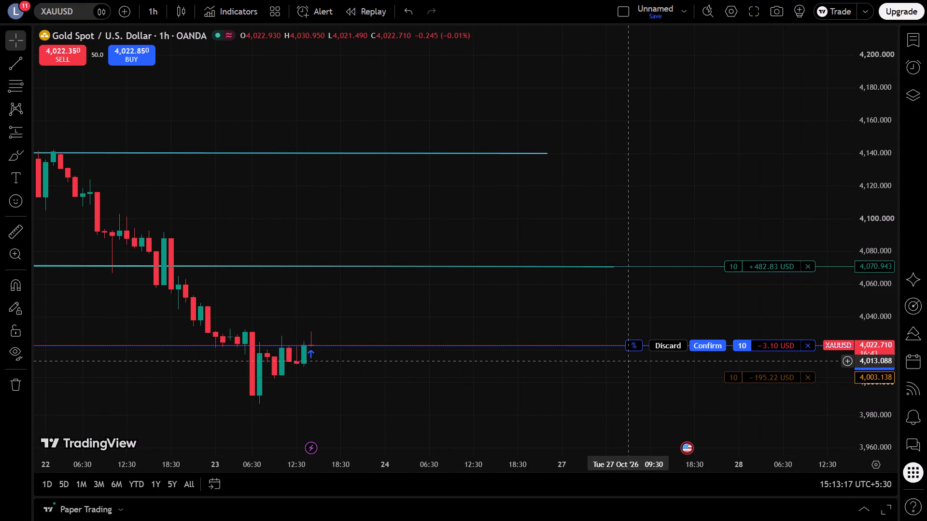
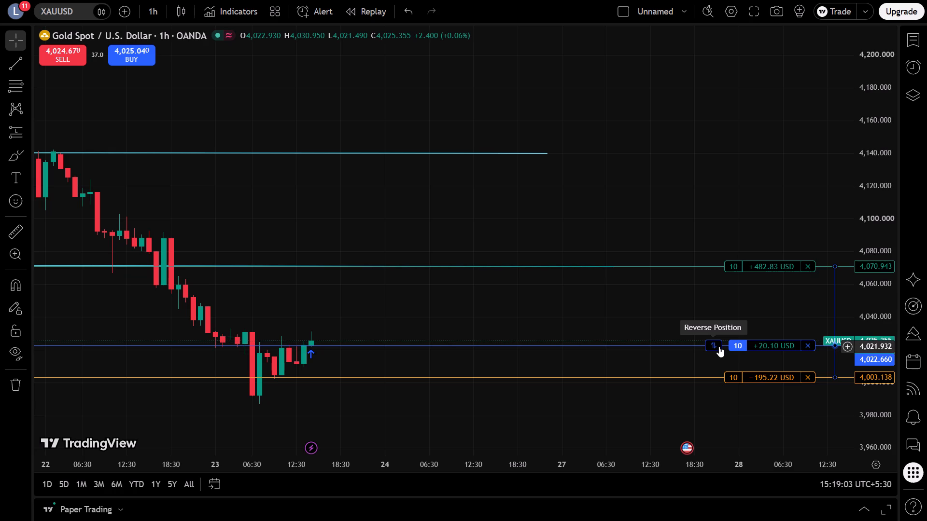
Examine the open XAUUSD long position and the omusd account figures in the Paper Trading positions table.
{"action": "left_click", "coordinate": [82, 517]}
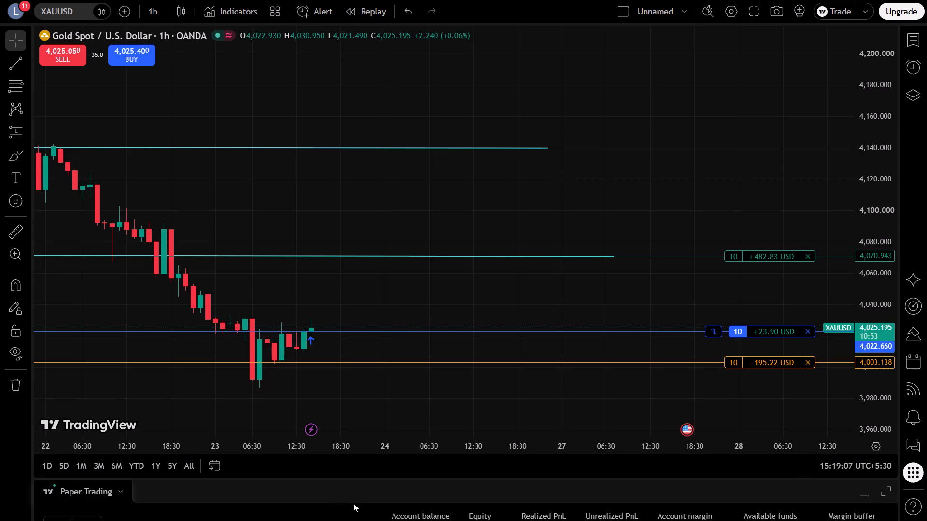
{"action": "left_click_drag", "start_coordinate": [394, 478], "coordinate": [409, 331]}
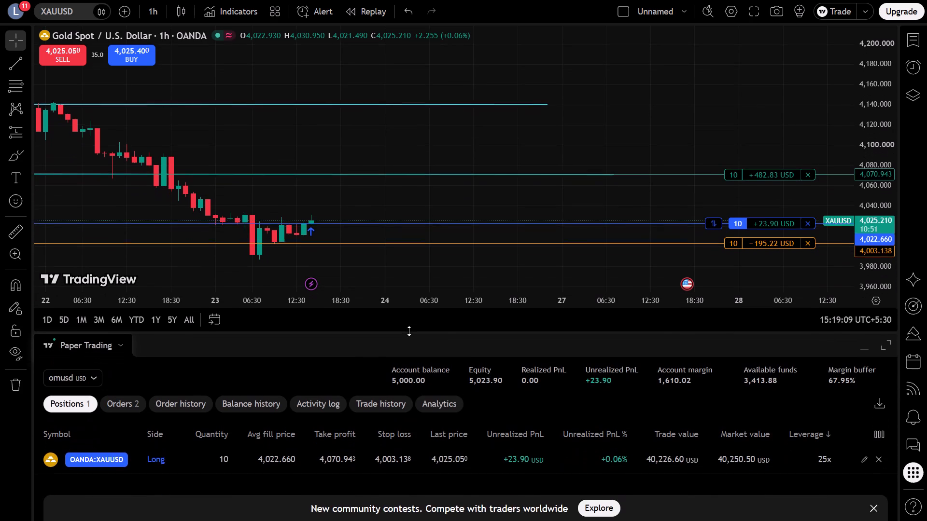
{"action": "left_click_drag", "start_coordinate": [409, 331], "coordinate": [407, 118]}
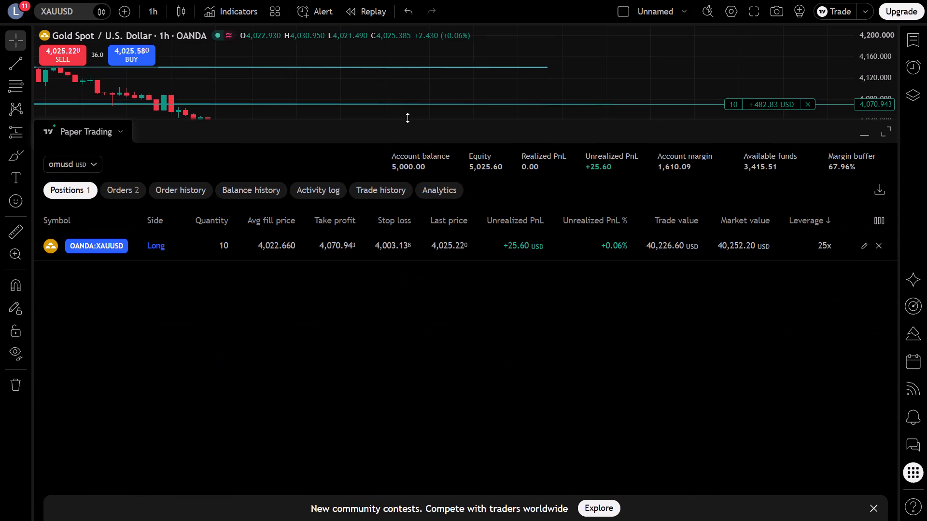
{"action": "left_click_drag", "start_coordinate": [407, 118], "coordinate": [338, 520]}
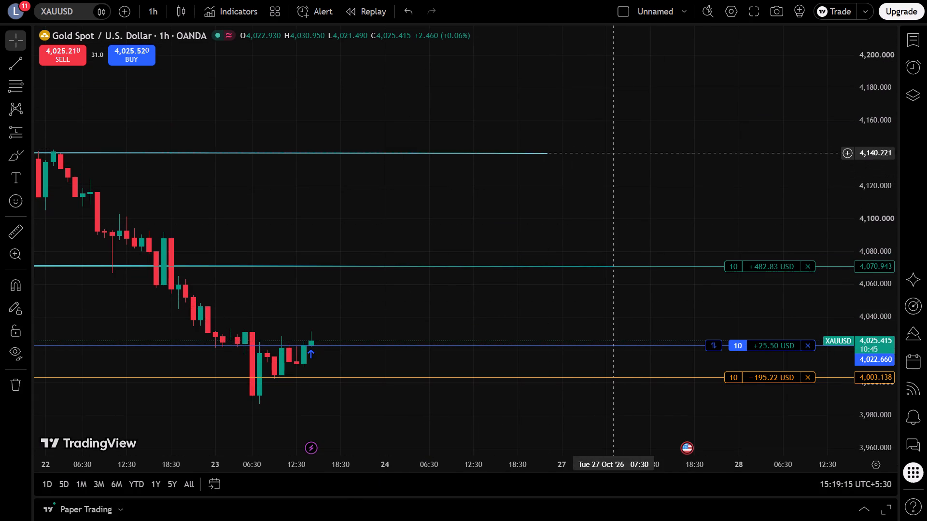
{"action": "scroll", "coordinate": [480, 121], "scroll_direction": "up", "scroll_amount": 1}
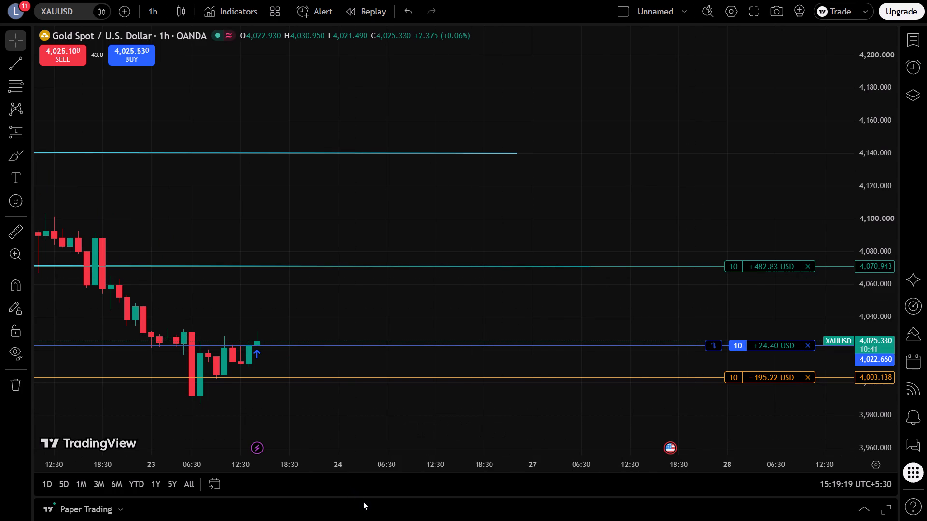
{"action": "left_click_drag", "start_coordinate": [366, 496], "coordinate": [432, 105]}
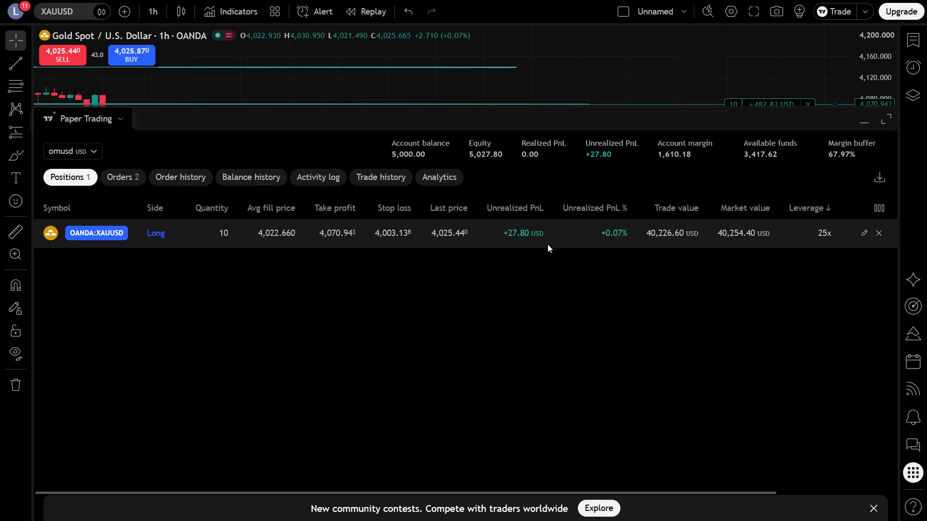
{"action": "left_click_drag", "start_coordinate": [548, 244], "coordinate": [549, 352]}
{"action": "left_click", "coordinate": [547, 346]}
{"action": "left_click", "coordinate": [795, 327]}
{"action": "left_click", "coordinate": [781, 322]}
{"action": "left_click_drag", "start_coordinate": [715, 313], "coordinate": [583, 307]}
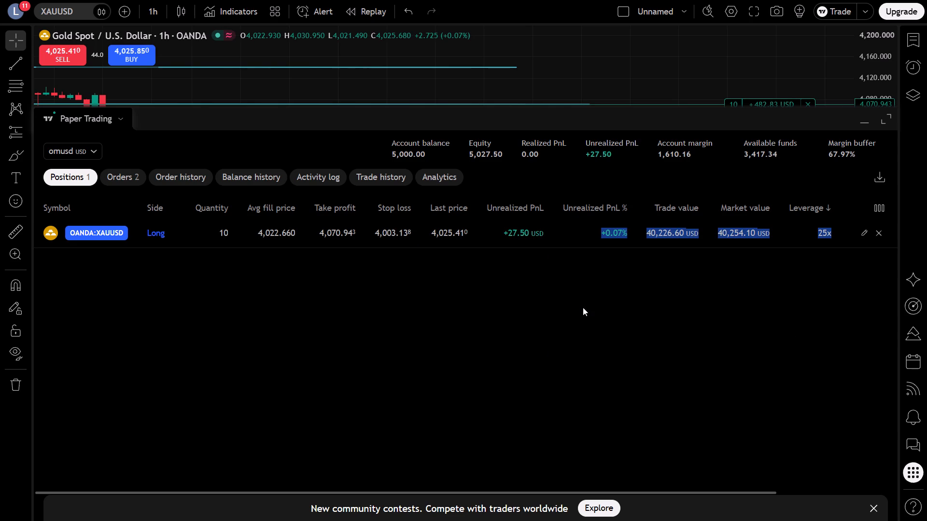
{"action": "left_click_drag", "start_coordinate": [583, 307], "coordinate": [646, 309]}
{"action": "left_click", "coordinate": [799, 210]}
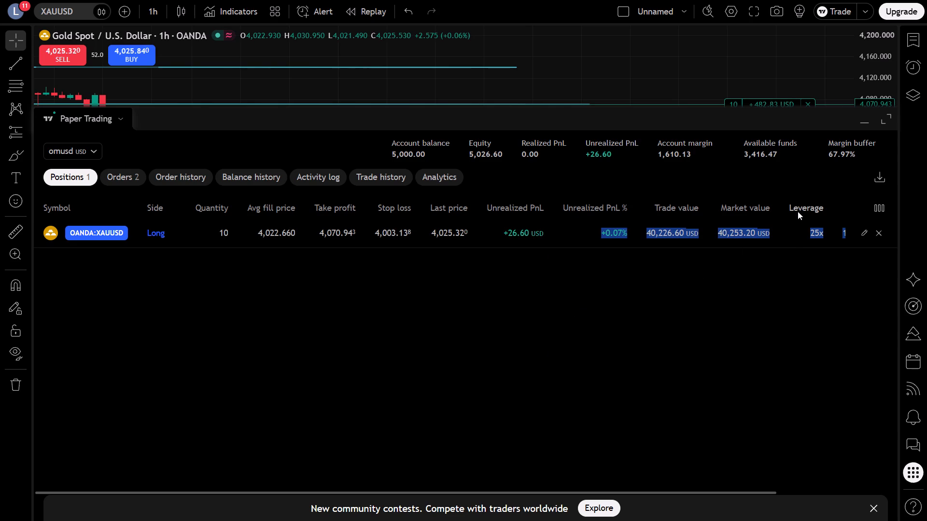
{"action": "left_click", "coordinate": [800, 299]}
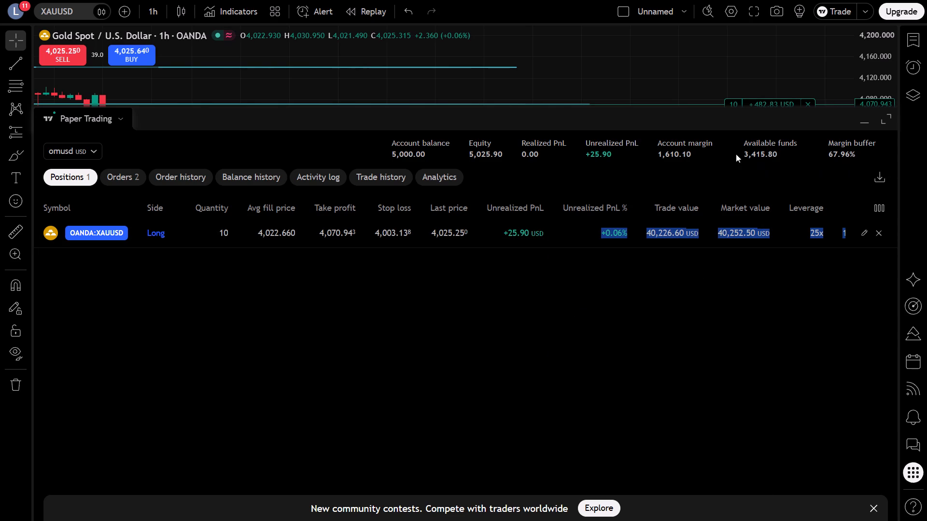
{"action": "left_click_drag", "start_coordinate": [647, 104], "coordinate": [652, 302]}
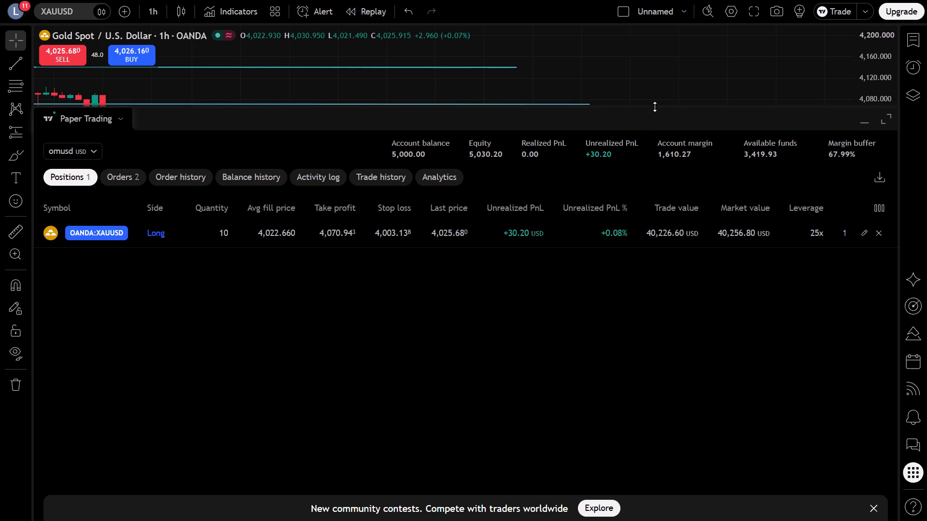
{"action": "left_click_drag", "start_coordinate": [655, 107], "coordinate": [640, 518]}
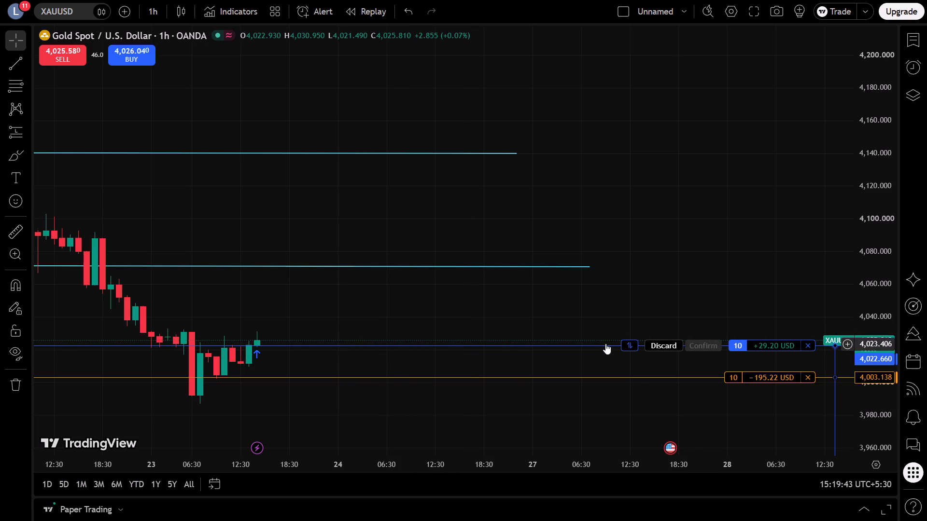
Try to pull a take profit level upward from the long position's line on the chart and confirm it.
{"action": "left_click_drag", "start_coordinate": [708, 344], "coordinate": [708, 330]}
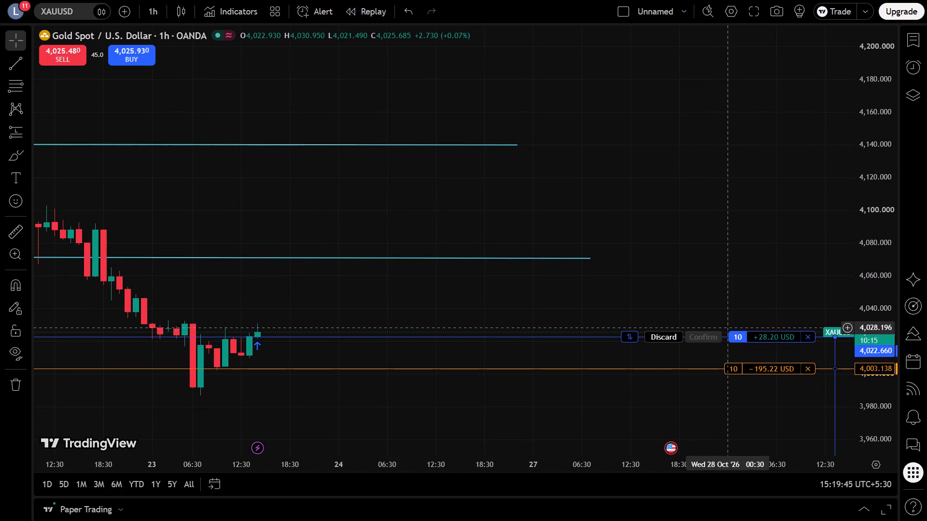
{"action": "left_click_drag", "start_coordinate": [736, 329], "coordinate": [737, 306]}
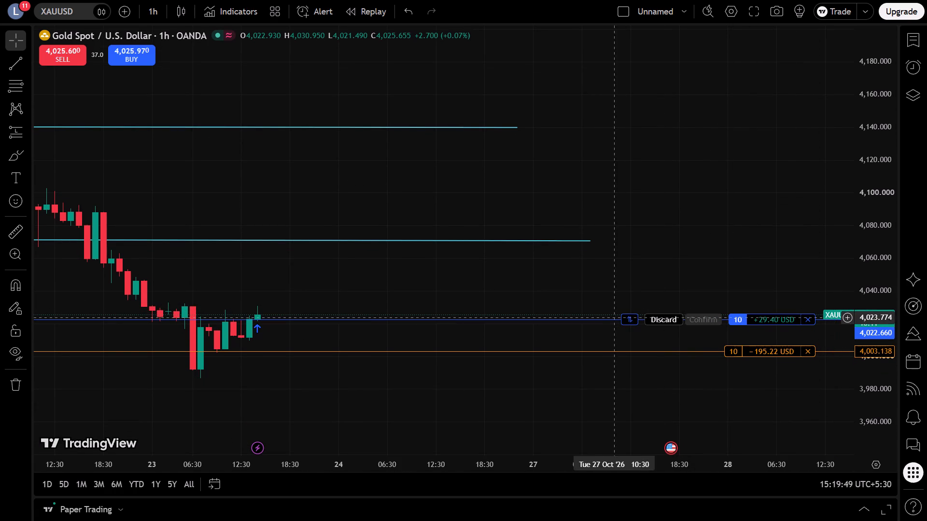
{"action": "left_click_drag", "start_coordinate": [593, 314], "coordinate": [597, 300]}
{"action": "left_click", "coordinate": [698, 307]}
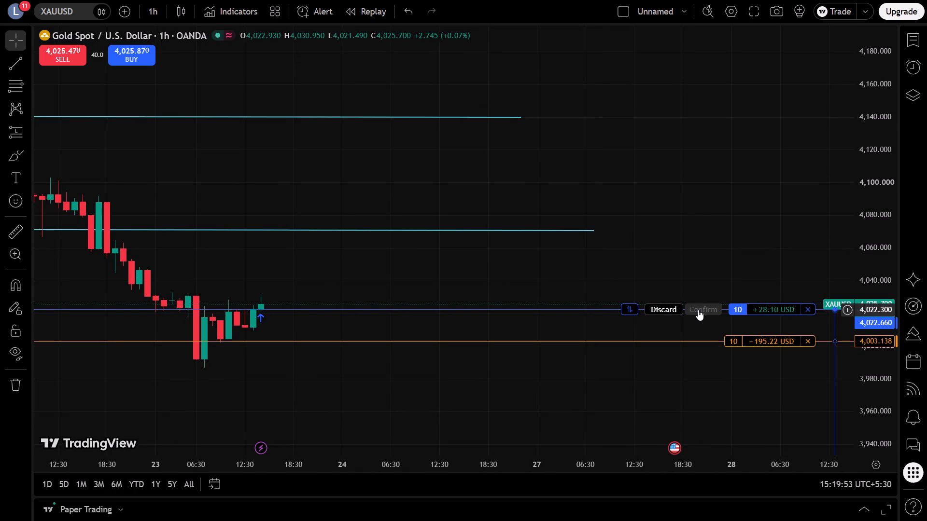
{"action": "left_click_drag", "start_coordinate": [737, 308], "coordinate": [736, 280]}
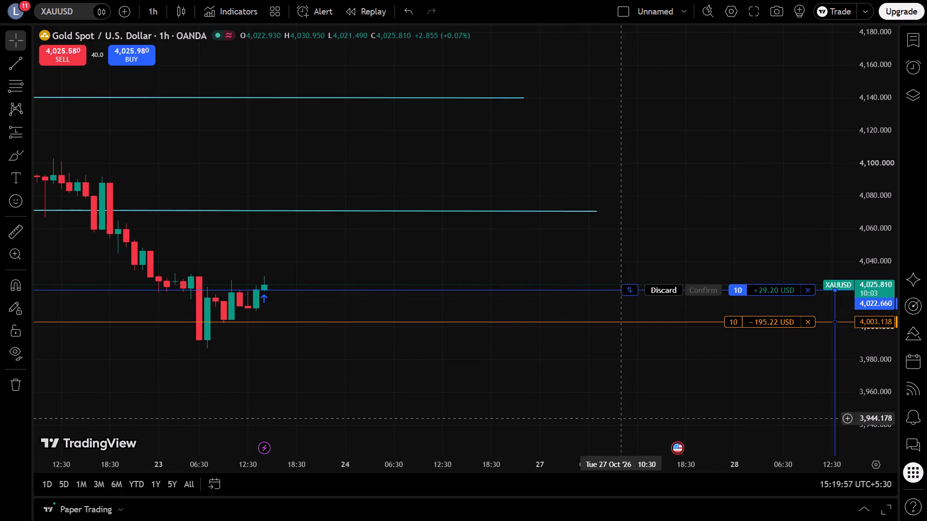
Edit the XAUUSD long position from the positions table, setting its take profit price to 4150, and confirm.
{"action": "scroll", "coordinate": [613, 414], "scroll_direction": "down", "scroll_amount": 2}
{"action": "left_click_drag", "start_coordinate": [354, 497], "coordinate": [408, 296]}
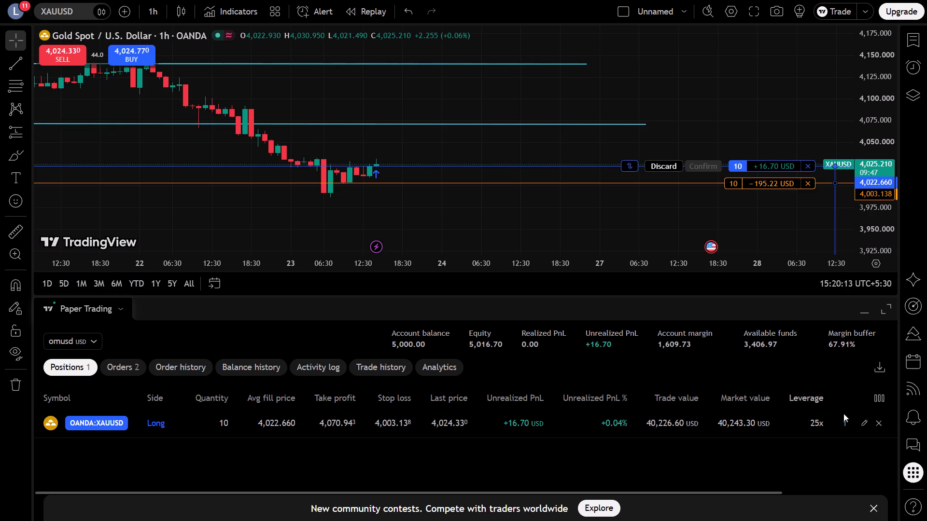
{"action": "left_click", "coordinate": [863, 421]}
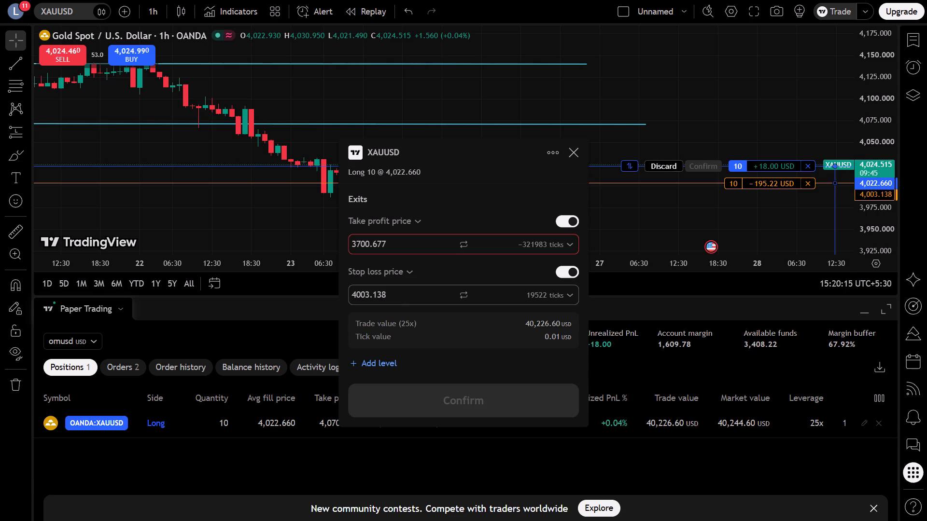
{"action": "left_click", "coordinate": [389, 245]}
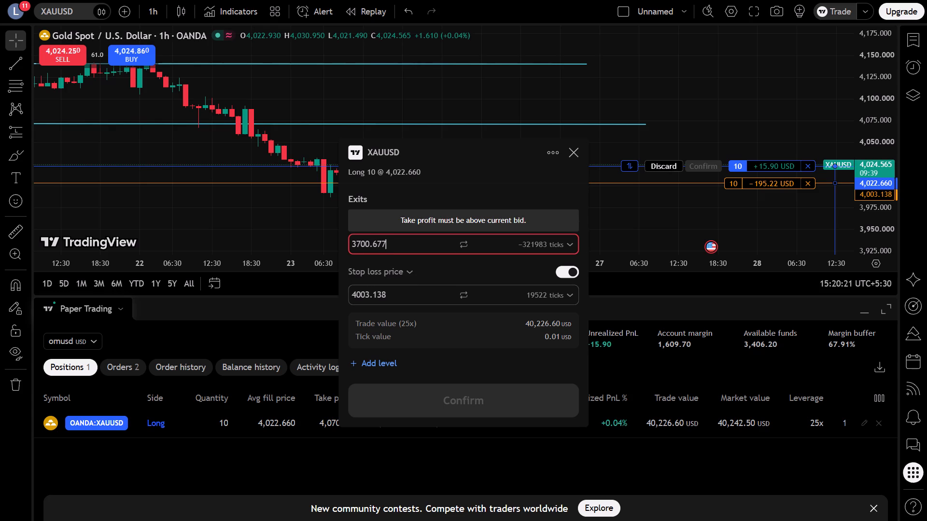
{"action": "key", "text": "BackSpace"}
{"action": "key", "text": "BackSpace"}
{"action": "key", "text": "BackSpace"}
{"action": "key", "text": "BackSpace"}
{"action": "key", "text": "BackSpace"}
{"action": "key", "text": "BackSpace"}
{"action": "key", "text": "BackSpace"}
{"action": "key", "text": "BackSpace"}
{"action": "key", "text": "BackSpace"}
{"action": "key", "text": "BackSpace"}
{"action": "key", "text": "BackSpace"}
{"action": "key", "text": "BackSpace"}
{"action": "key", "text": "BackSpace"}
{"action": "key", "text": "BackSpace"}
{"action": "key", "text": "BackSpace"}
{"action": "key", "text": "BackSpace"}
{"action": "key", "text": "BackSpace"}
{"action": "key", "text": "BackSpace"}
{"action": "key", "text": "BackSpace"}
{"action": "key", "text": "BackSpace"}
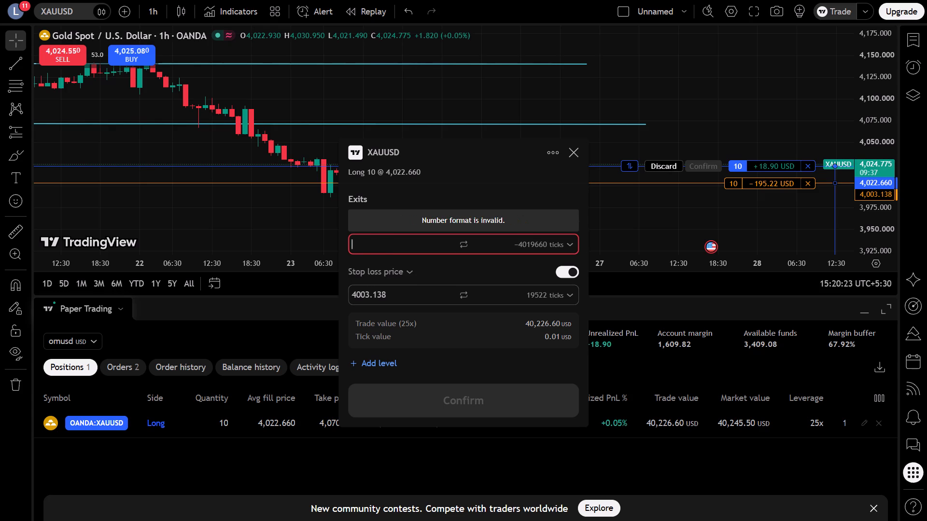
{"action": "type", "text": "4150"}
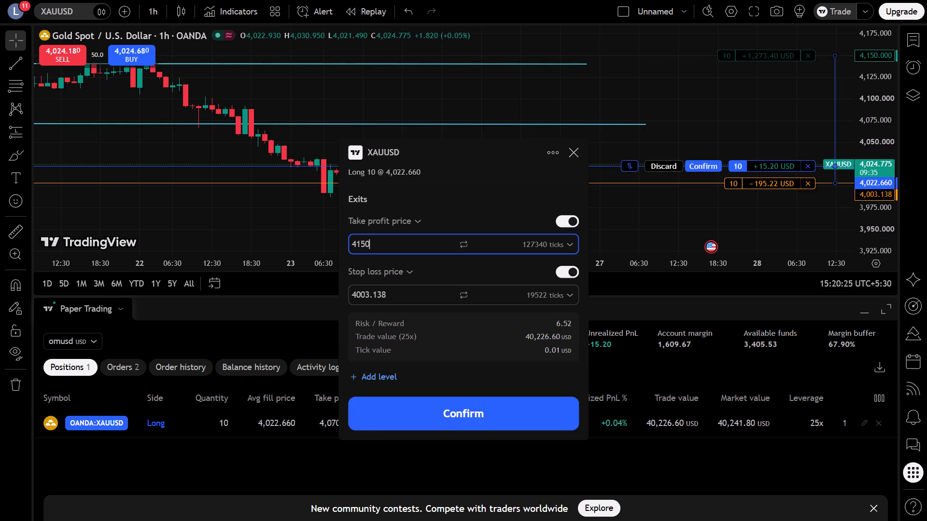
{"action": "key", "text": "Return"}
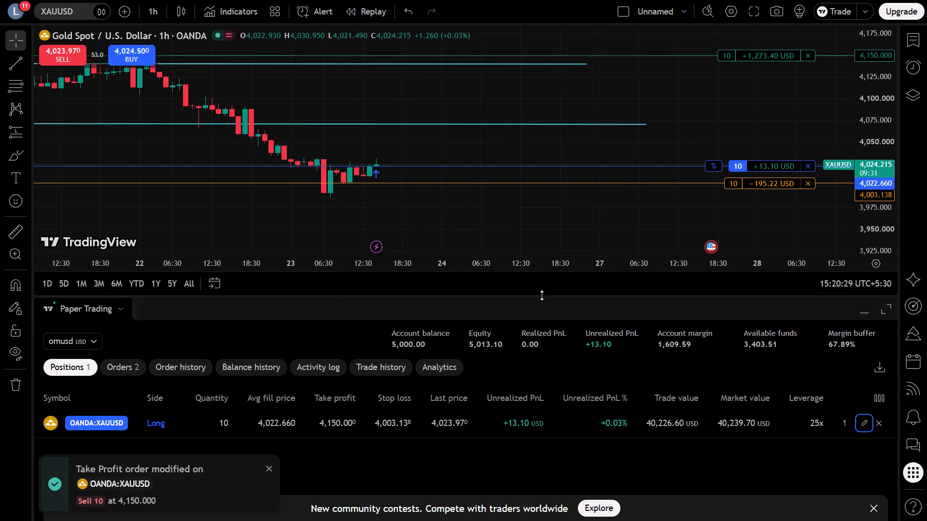
Move the long trade's take profit down on the chart to 4,071.311, at the lower horizontal level, and confirm the change.
{"action": "left_click_drag", "start_coordinate": [546, 295], "coordinate": [540, 518]}
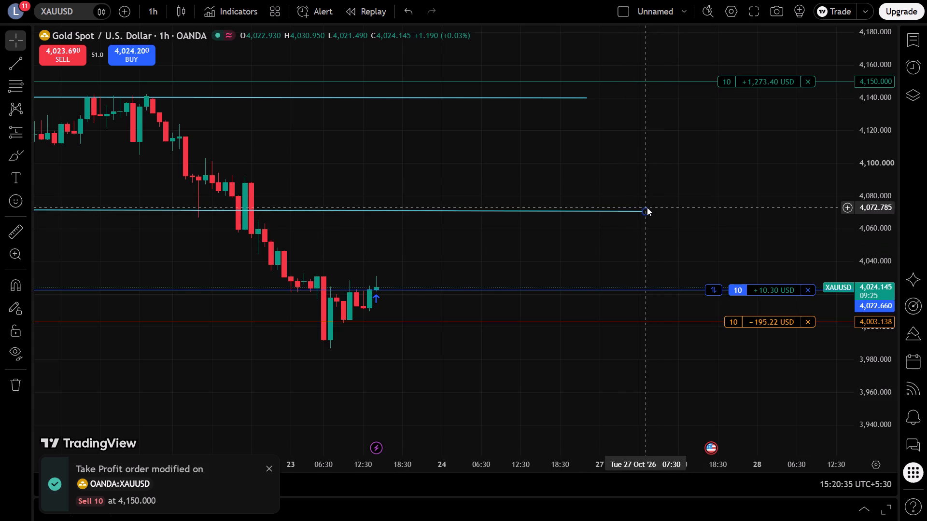
{"action": "left_click_drag", "start_coordinate": [736, 80], "coordinate": [738, 134]}
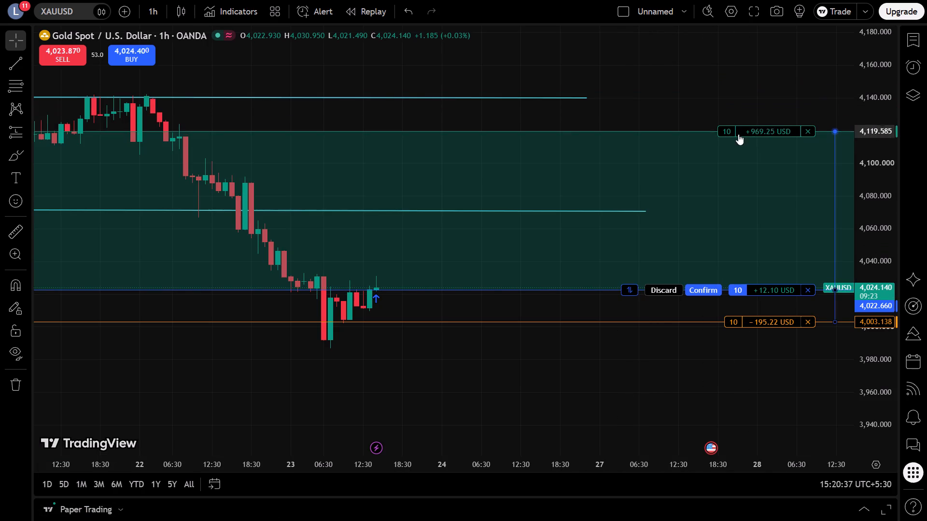
{"action": "left_click_drag", "start_coordinate": [738, 134], "coordinate": [738, 207]}
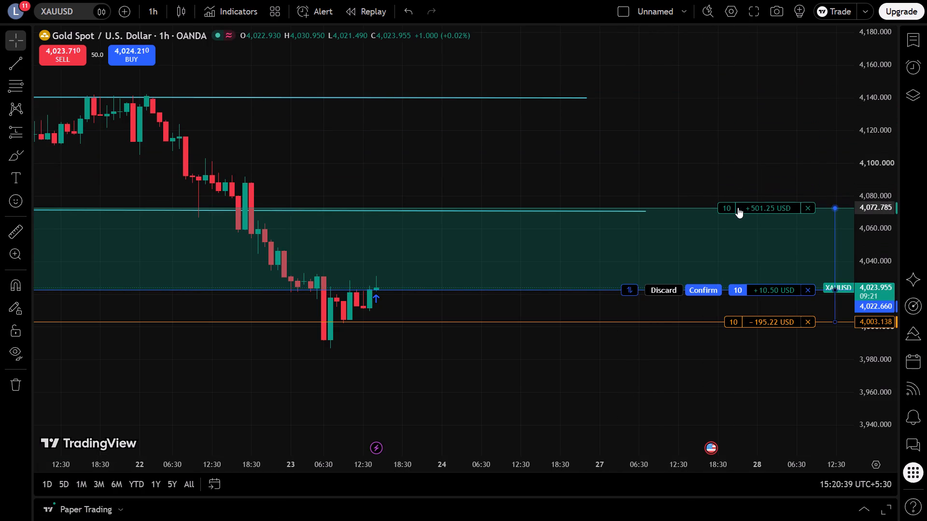
{"action": "left_click_drag", "start_coordinate": [738, 207], "coordinate": [738, 210]}
{"action": "left_click", "coordinate": [737, 156]}
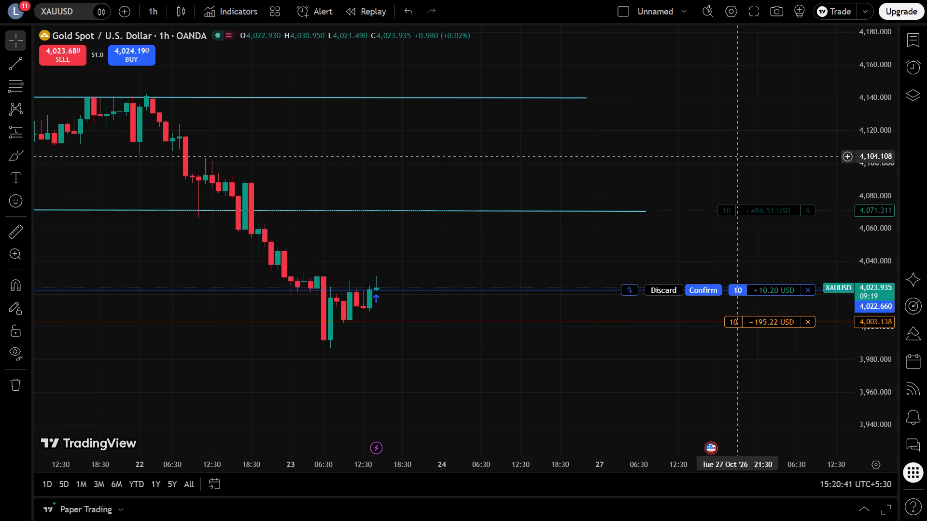
{"action": "scroll", "coordinate": [407, 67], "scroll_direction": "down", "scroll_amount": 4}
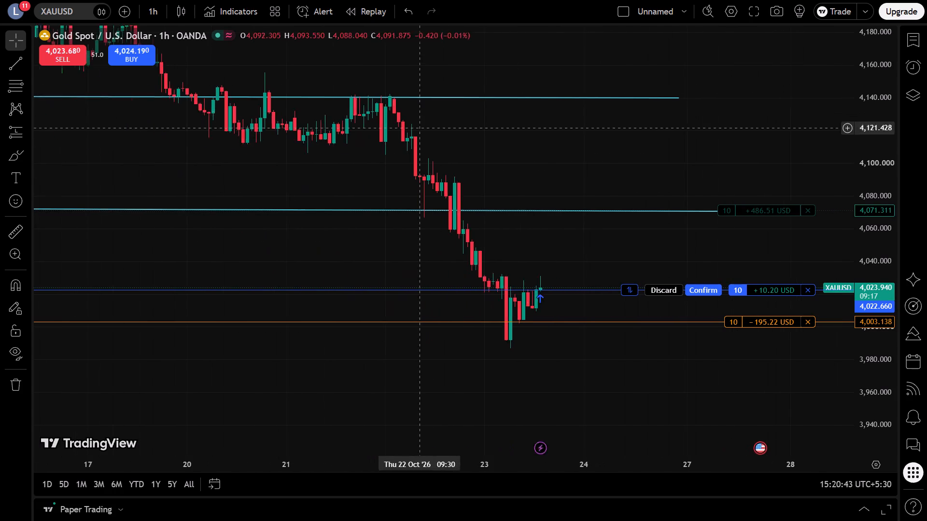
{"action": "scroll", "coordinate": [421, 149], "scroll_direction": "down", "scroll_amount": 2}
{"action": "scroll", "coordinate": [449, 420], "scroll_direction": "down", "scroll_amount": 2}
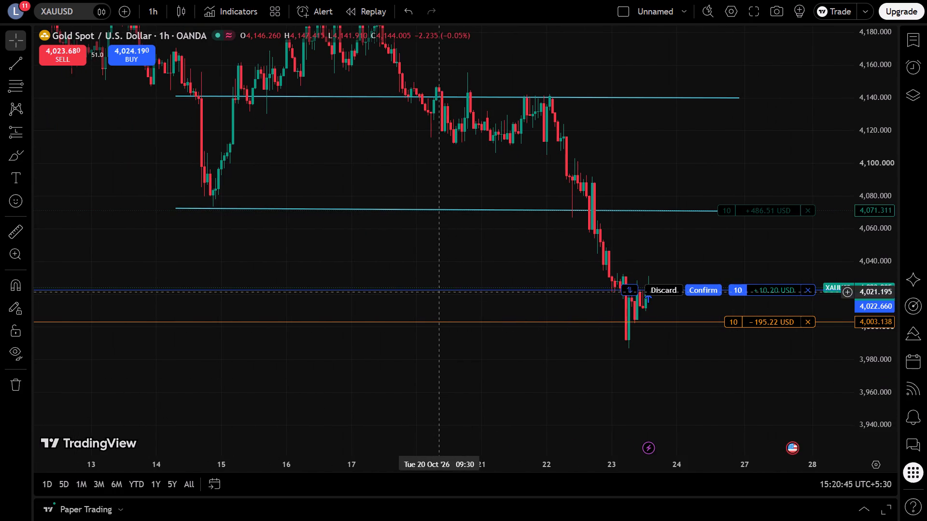
{"action": "left_click_drag", "start_coordinate": [456, 282], "coordinate": [322, 328]}
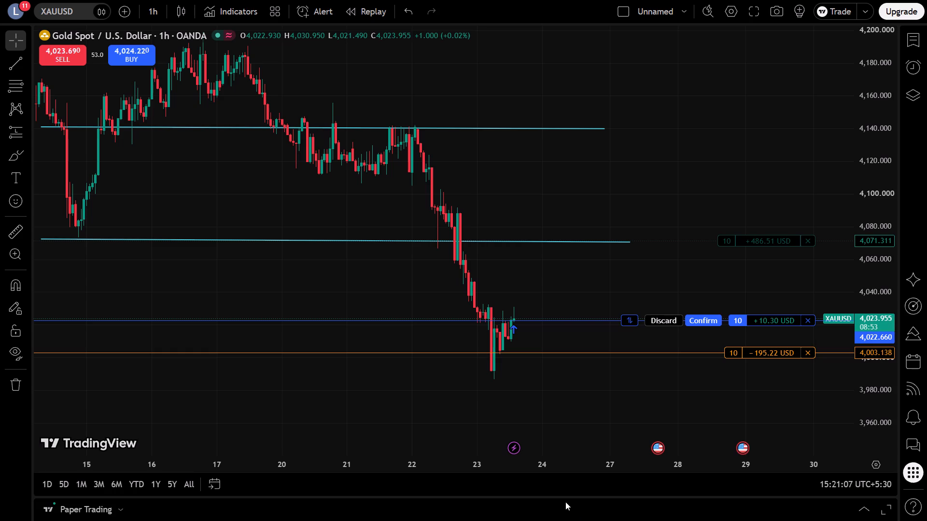
{"action": "left_click", "coordinate": [708, 327]}
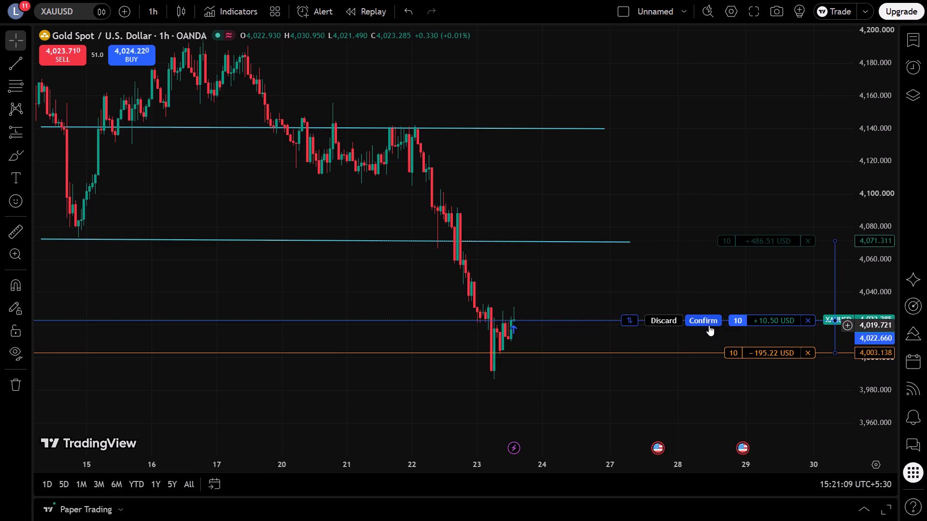
{"action": "left_click", "coordinate": [708, 322]}
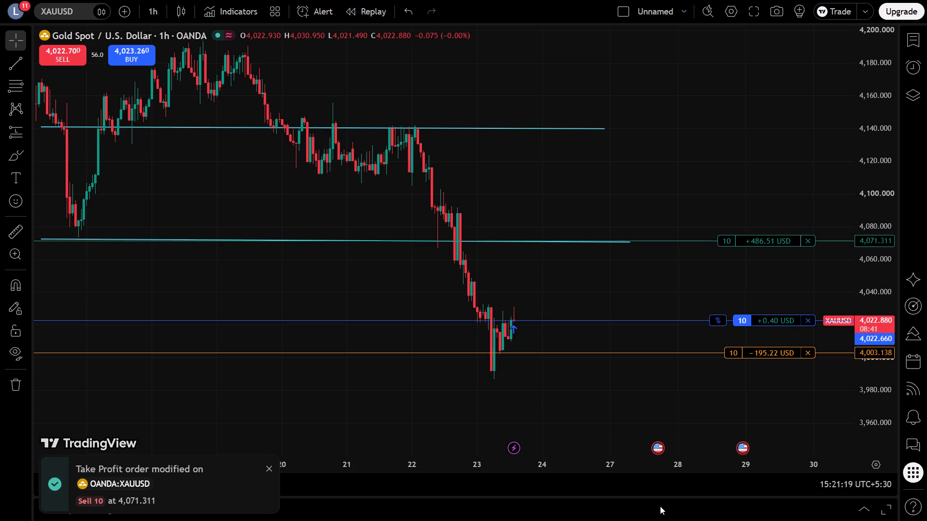
{"action": "key", "text": "Escape"}
{"action": "key", "text": "Escape"}
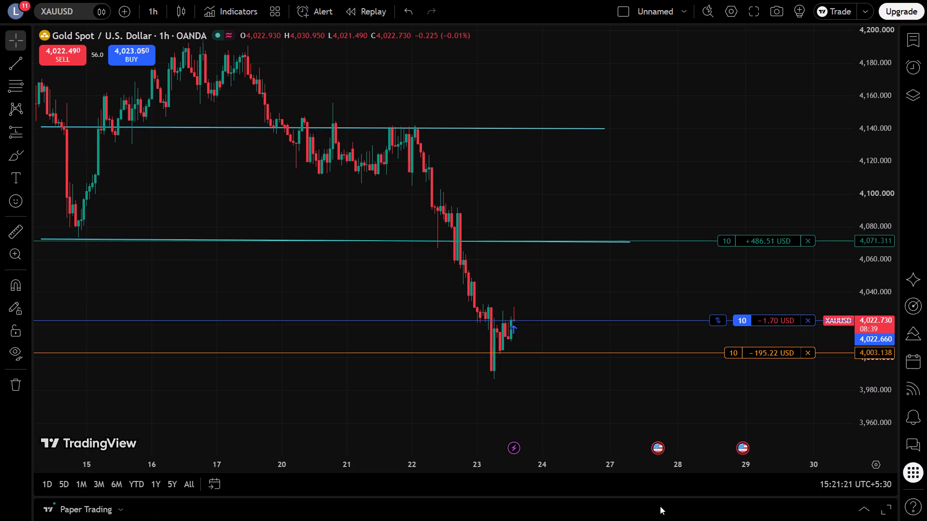